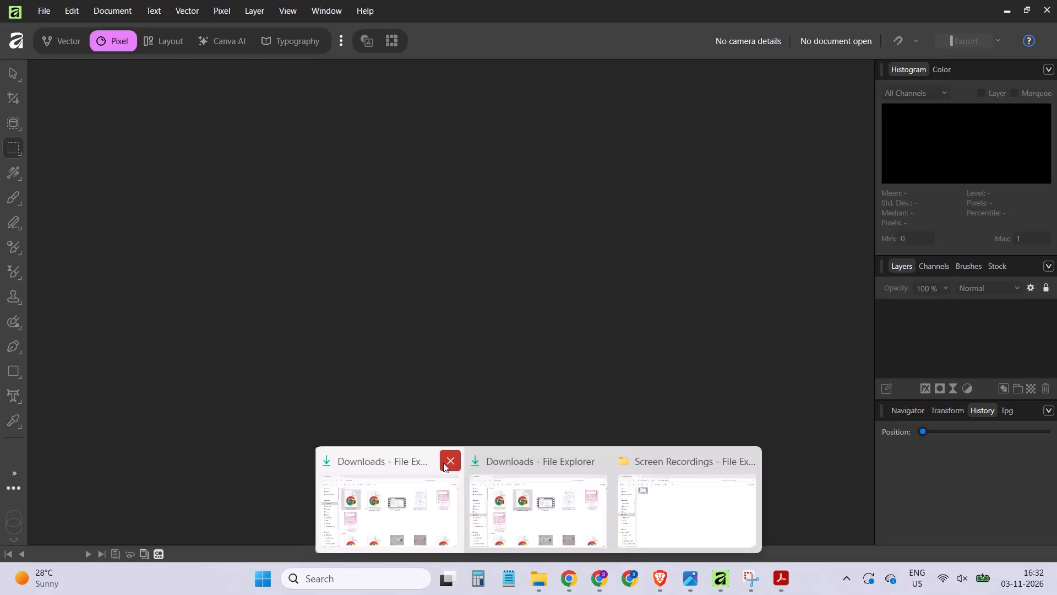
Close the surplus File Explorer window, keeping one Downloads window open.
left_click(671, 462)
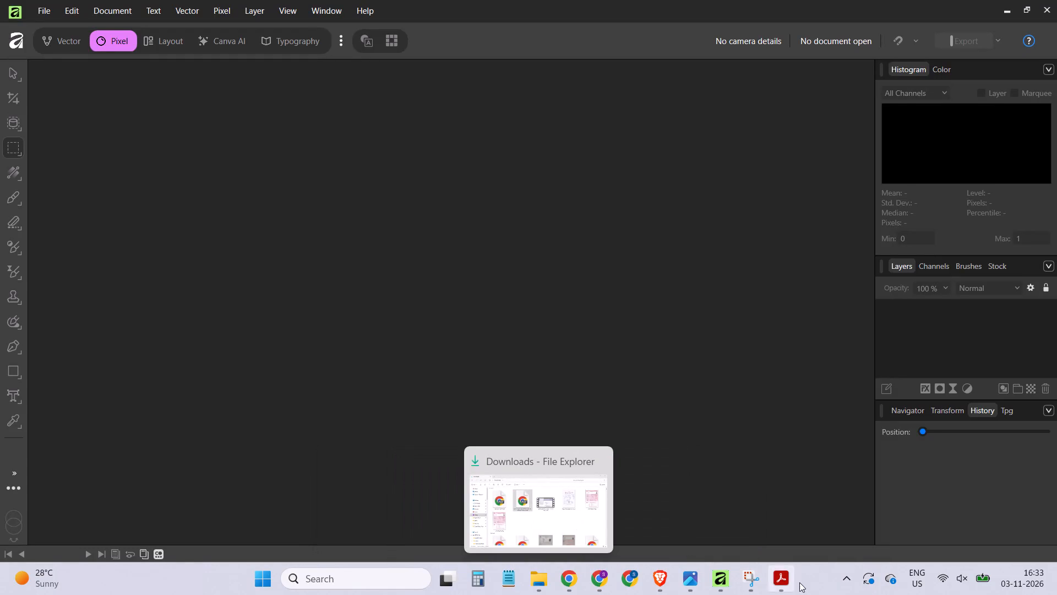
Switch to Acrobat and move the selected commission tables in surya imm letter head.pdf down to just below the Date and Ref. No. line.
left_click(799, 582)
left_click(786, 582)
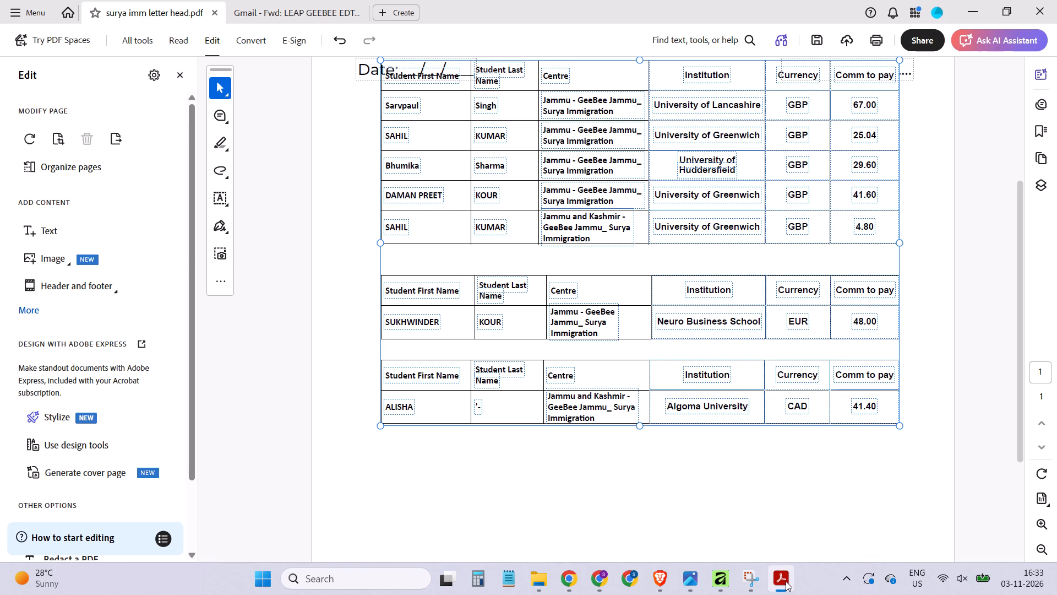
scroll(532, 418, "up", 2)
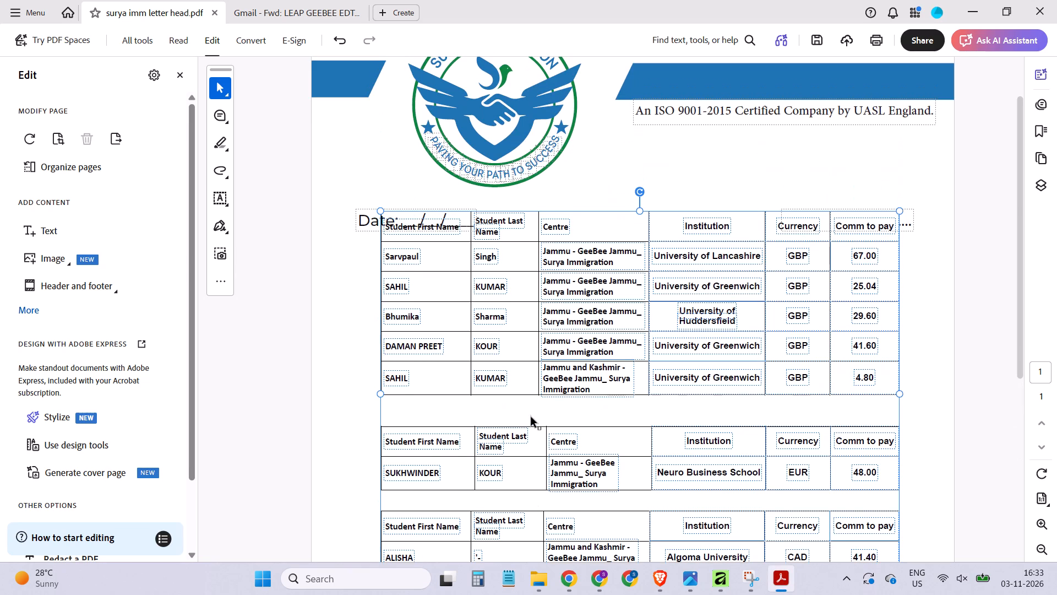
key("shift+Down")
key("shift+Down")
key("shift+Down")
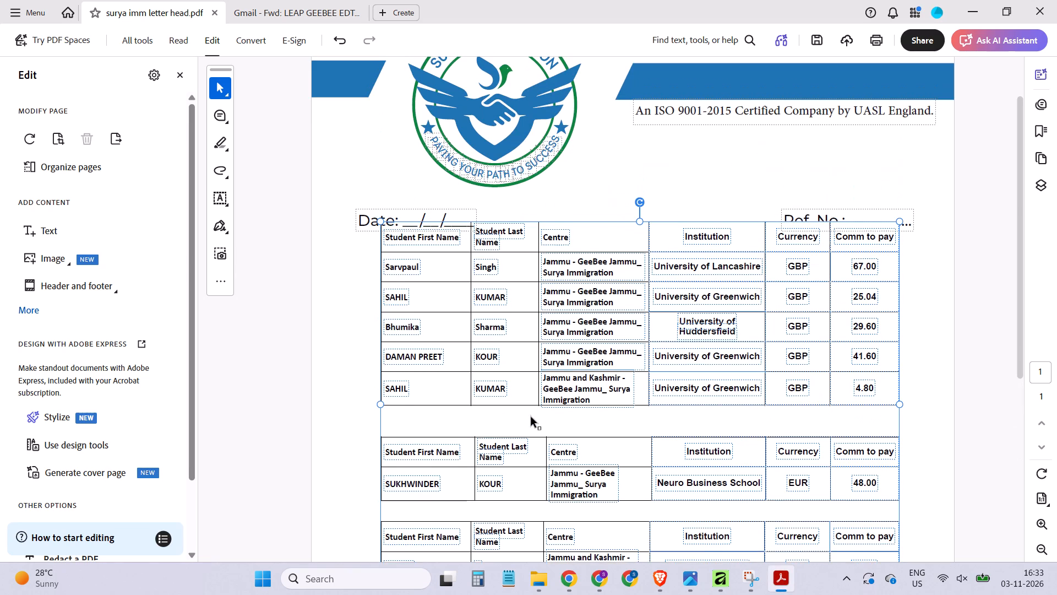
key("shift+Down")
key("shift+Down")
key("shift+Down")
key("shift+Down")
key("shift+Down")
key("shift+Up")
key("shift+Up")
key("shift+Up")
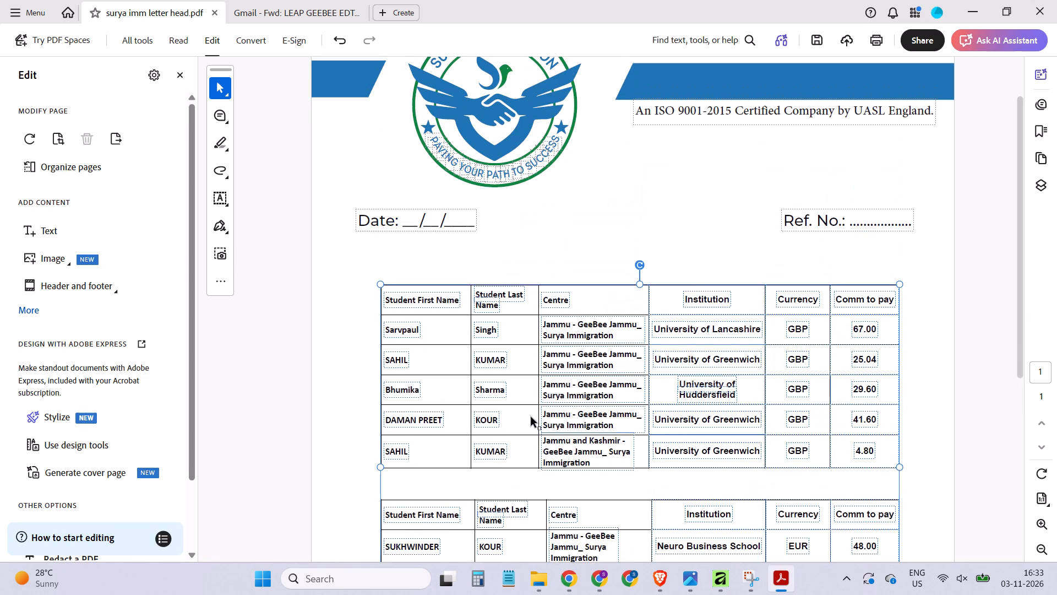
key("shift+Up")
key("shift+Up")
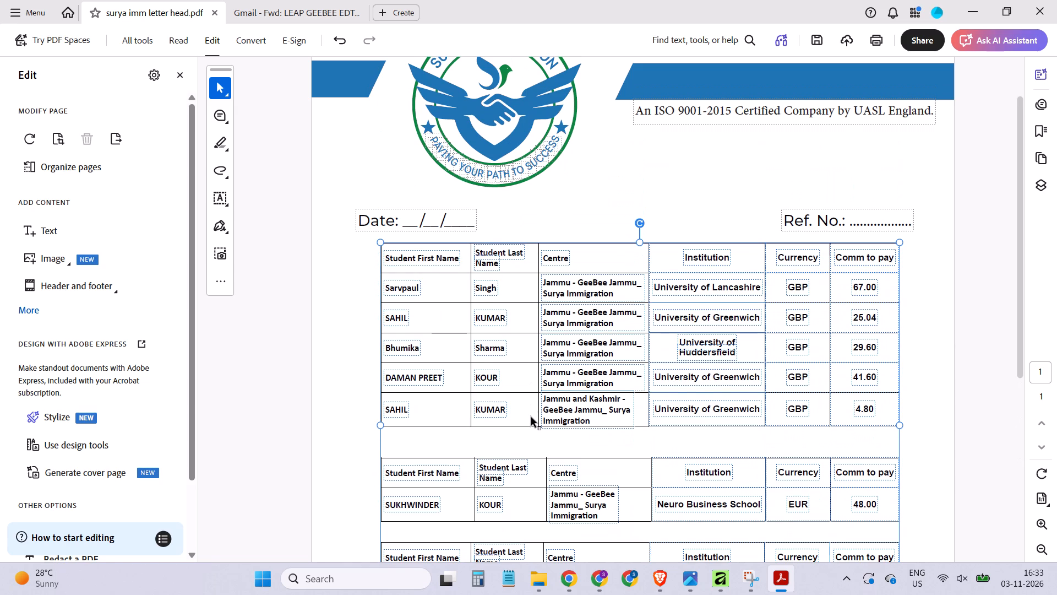
Shift the selected tables leftward until their left edge roughly lines up with the Date text.
key("shift+Left")
key("shift+Left")
key("shift+Left")
key("shift+Left")
key("shift+Right")
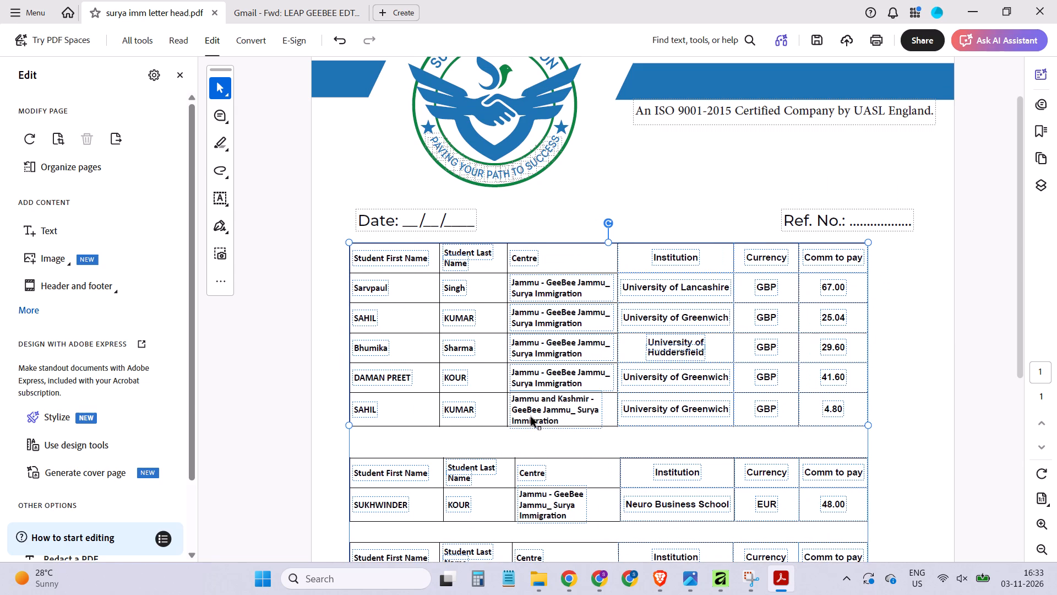
key("shift+Right")
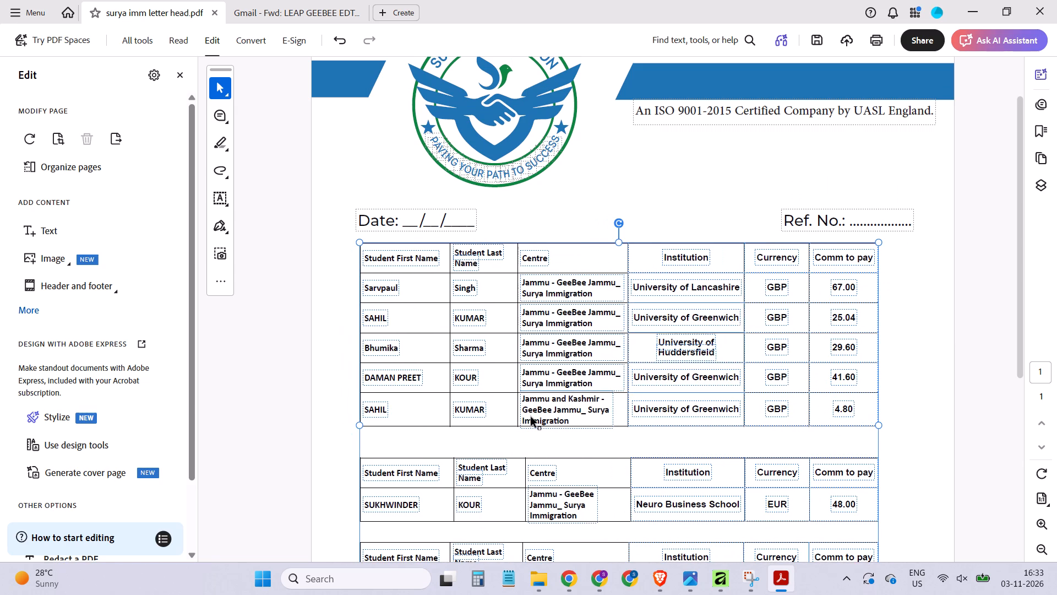
Enlarge the selected tables from their lower-right corner so they extend almost to the end of the Ref. No. line, and deselect them.
scroll(532, 418, "down", 4)
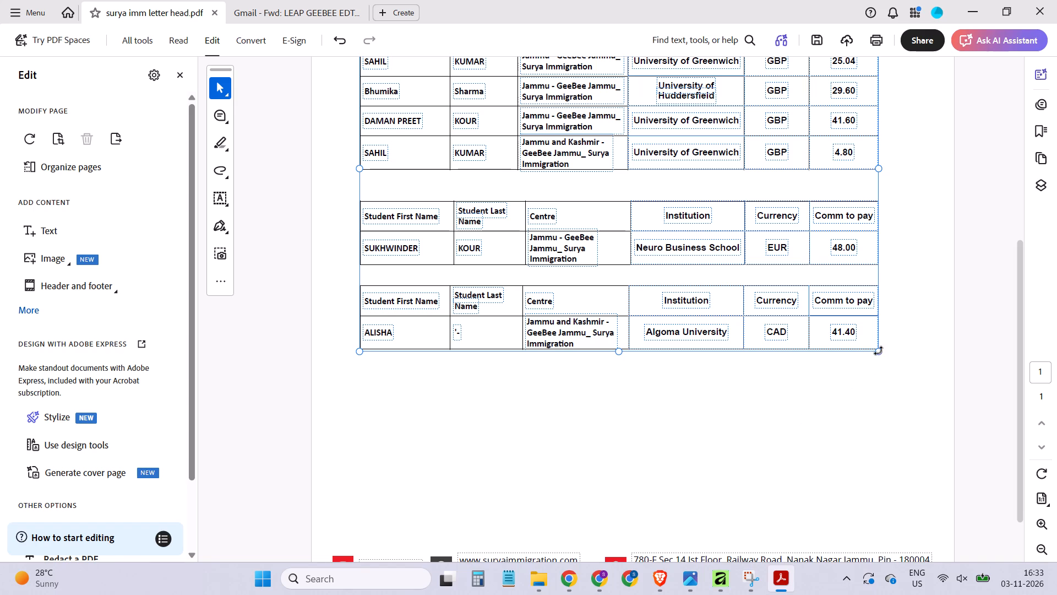
left_click_drag(880, 353, 903, 372, "shift")
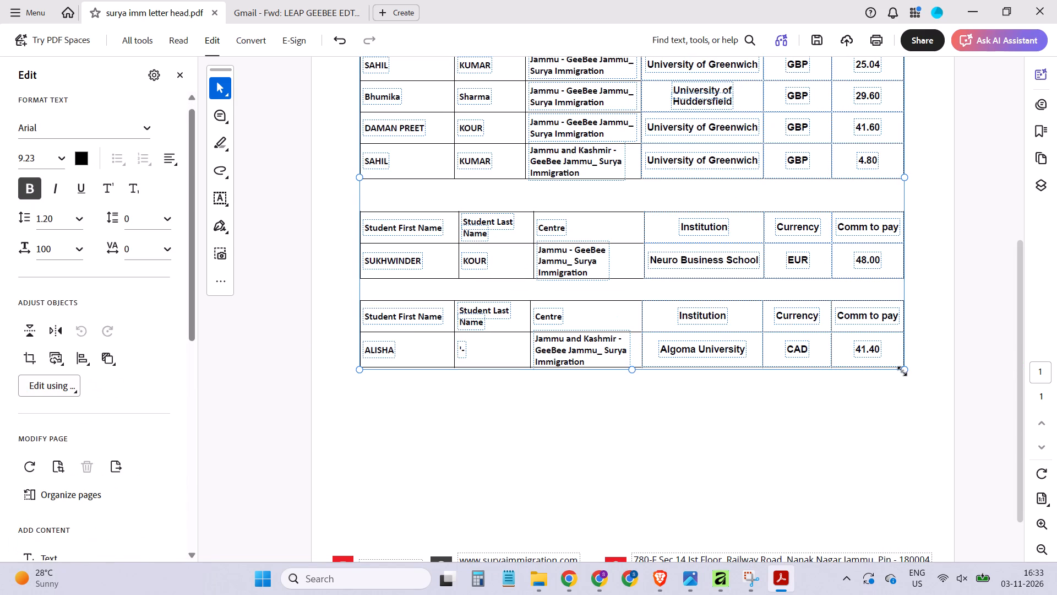
left_click(983, 337)
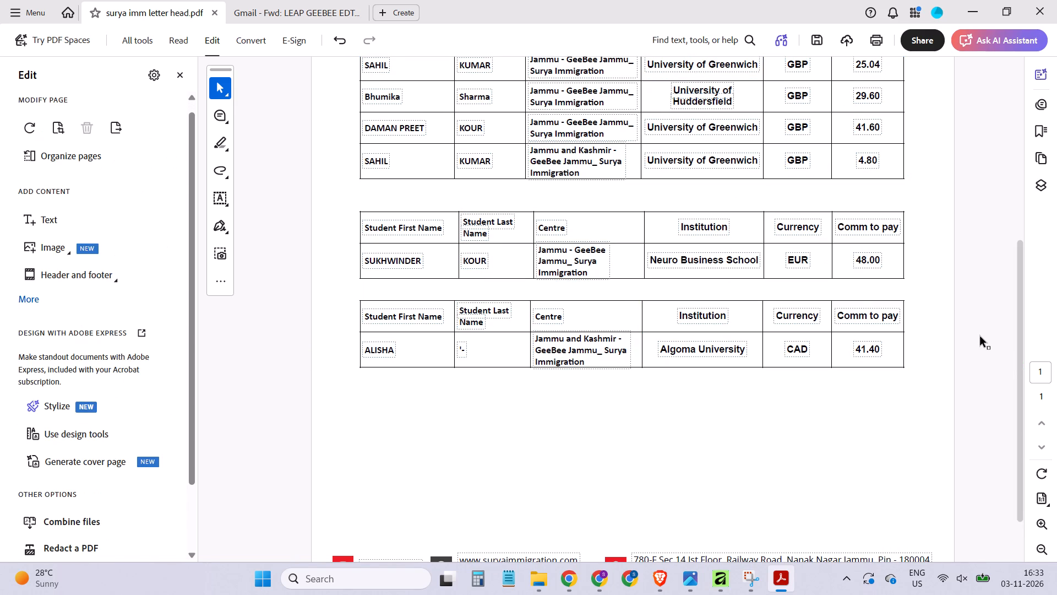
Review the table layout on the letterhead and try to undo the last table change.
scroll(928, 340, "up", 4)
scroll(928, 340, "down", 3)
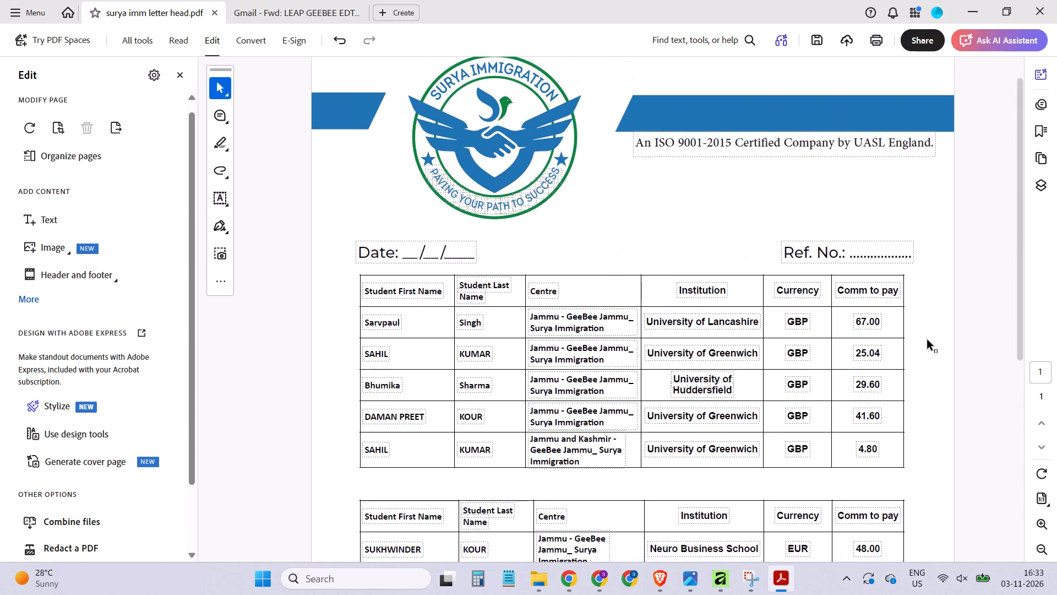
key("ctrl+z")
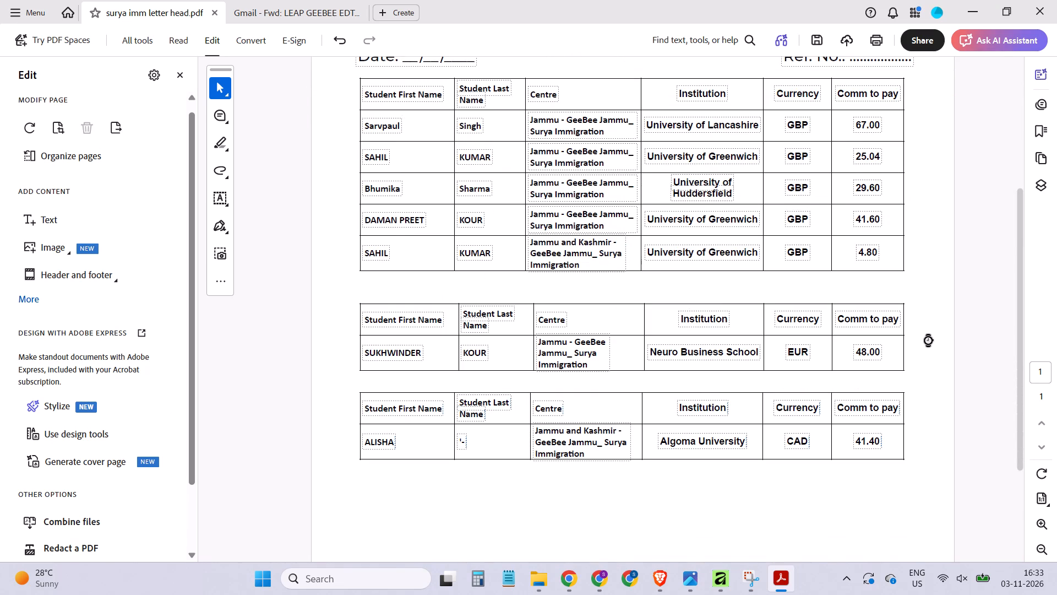
Switch to Affinity and close it.
left_click(716, 581)
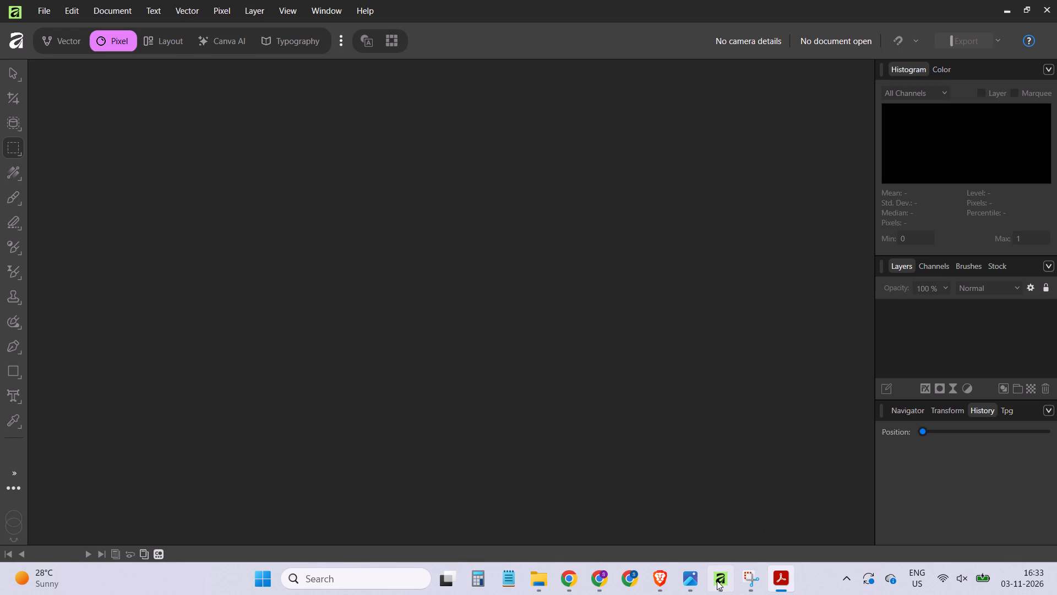
left_click(1043, 8)
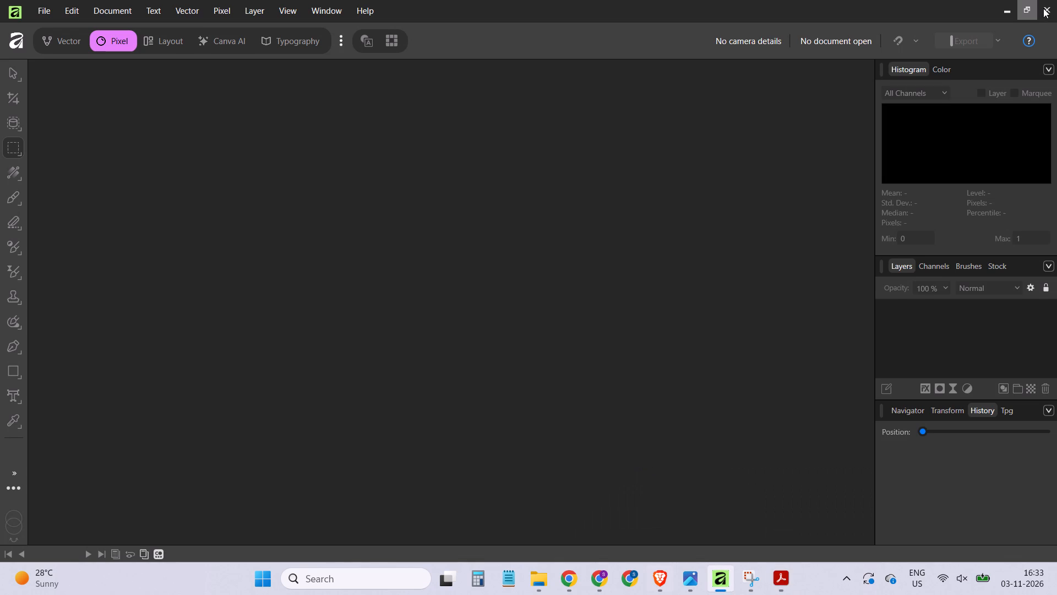
Close the Europass CV editor tab in Brave, and close the browser window.
left_click(747, 582)
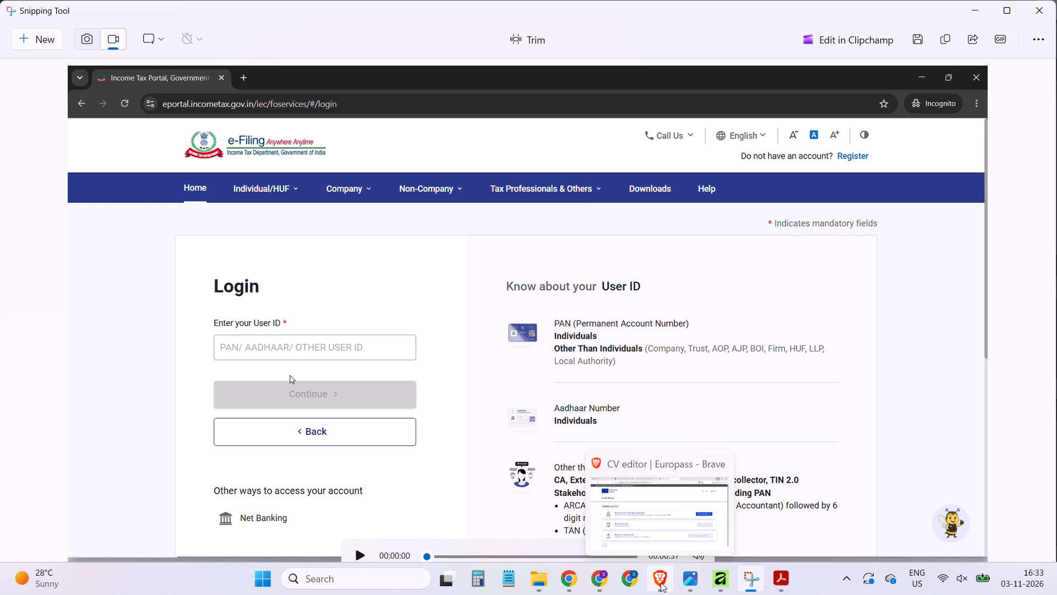
left_click(661, 582)
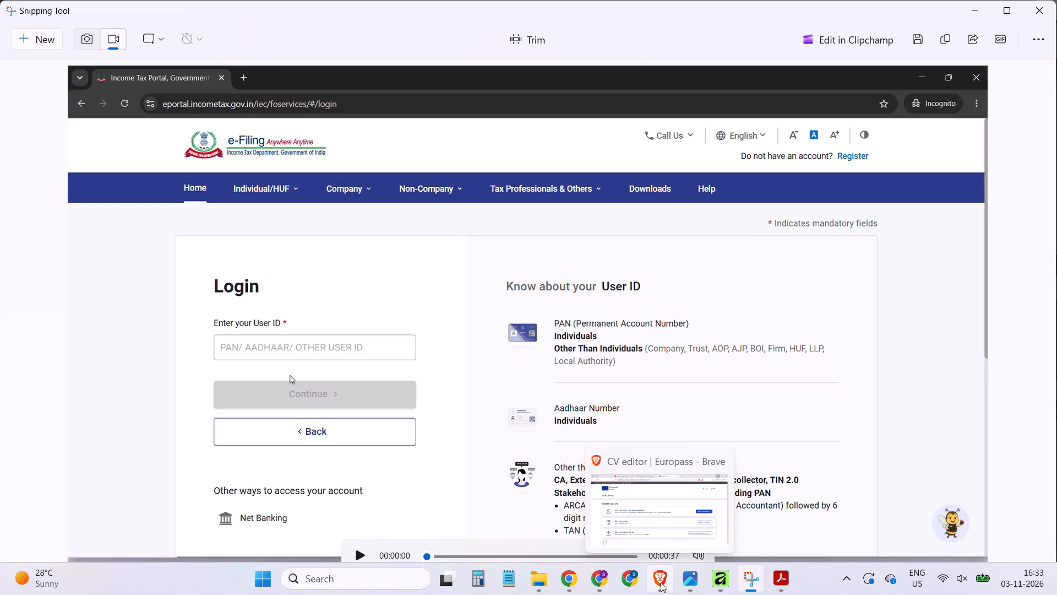
right_click(661, 582)
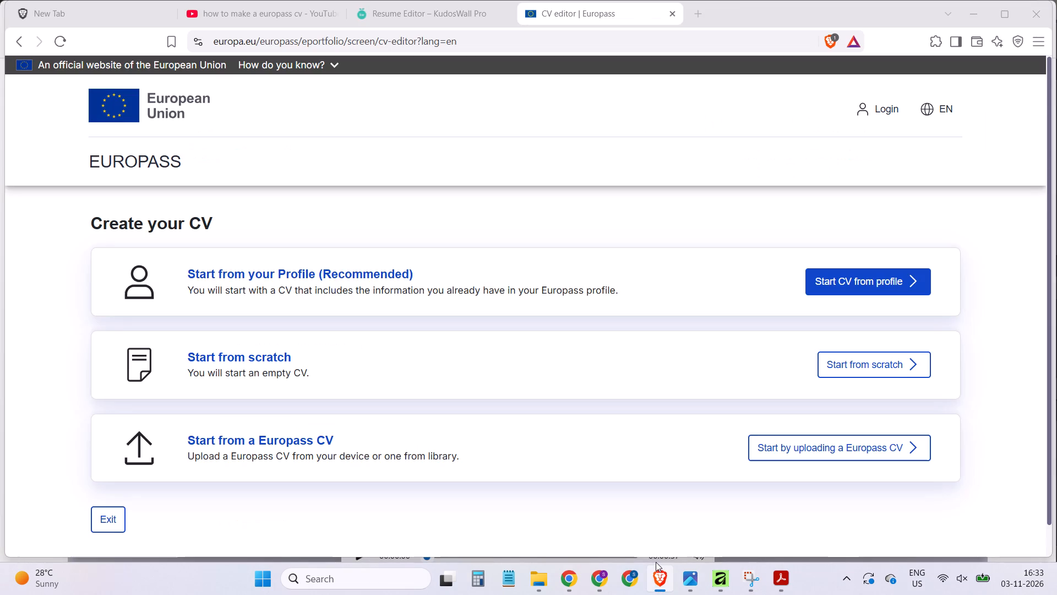
left_click(673, 15)
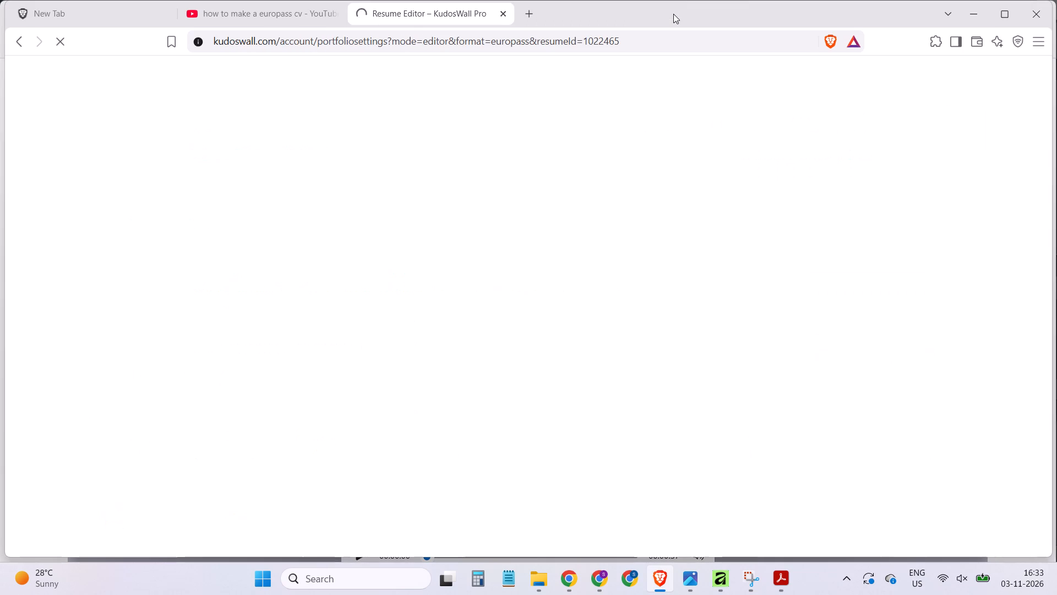
left_click(1032, 18)
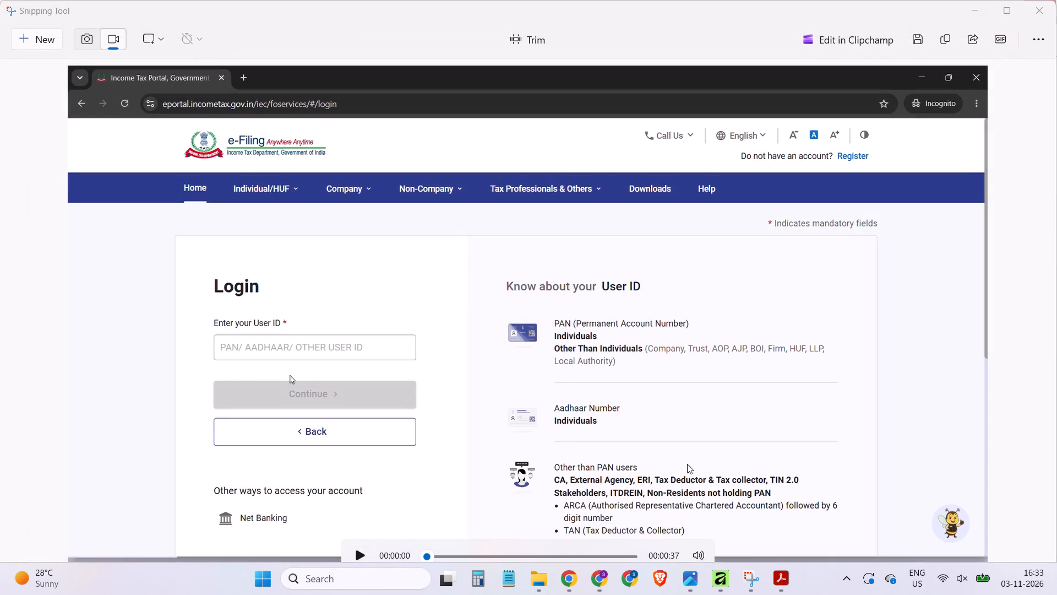
Close the Photos window and the Snipping Tool window showing the recorded video.
left_click(711, 578)
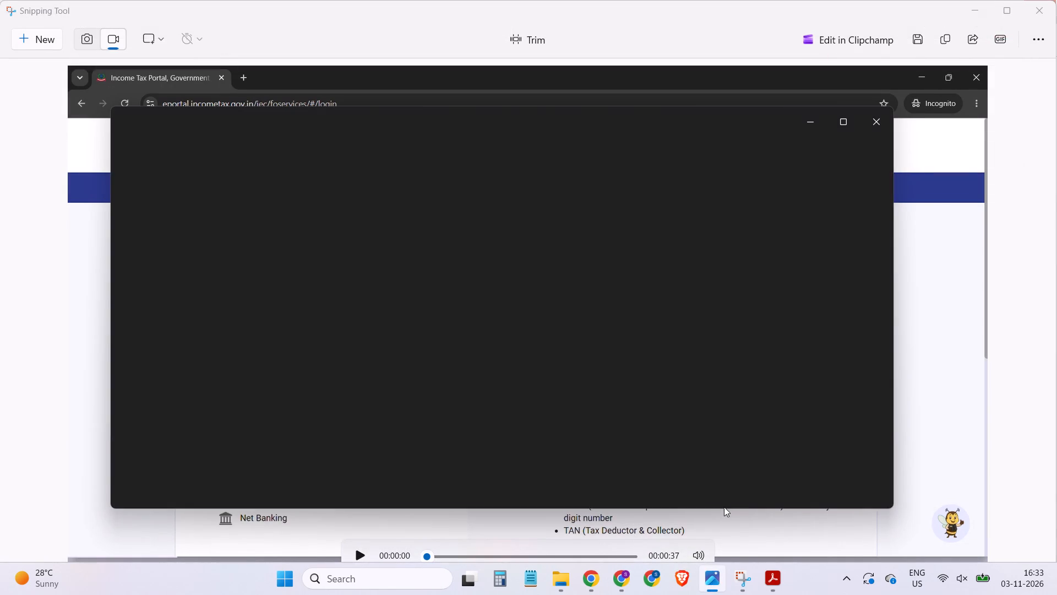
left_click(873, 125)
left_click(974, 79)
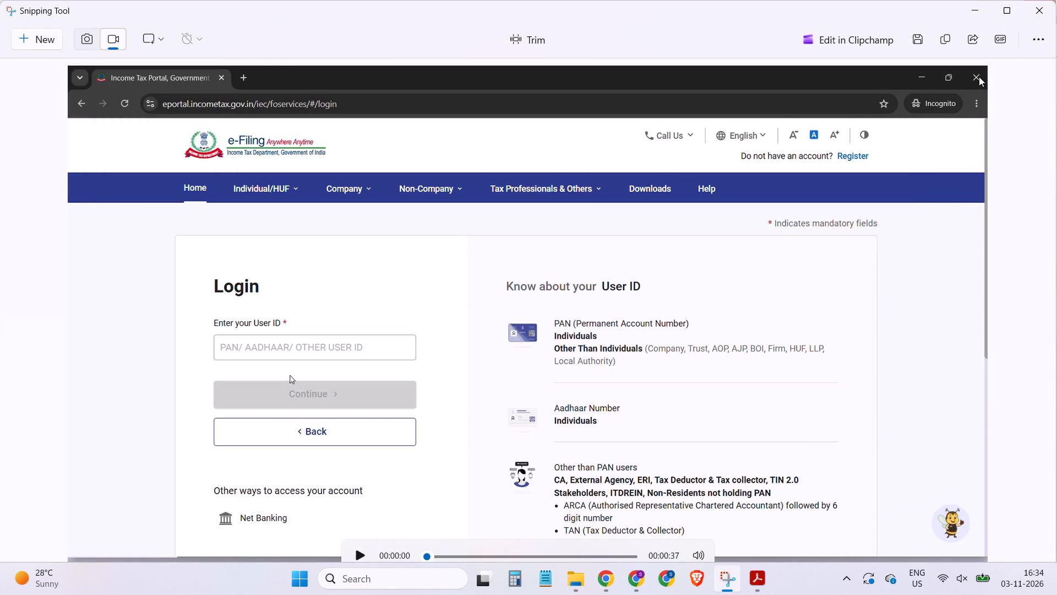
left_click(1035, 13)
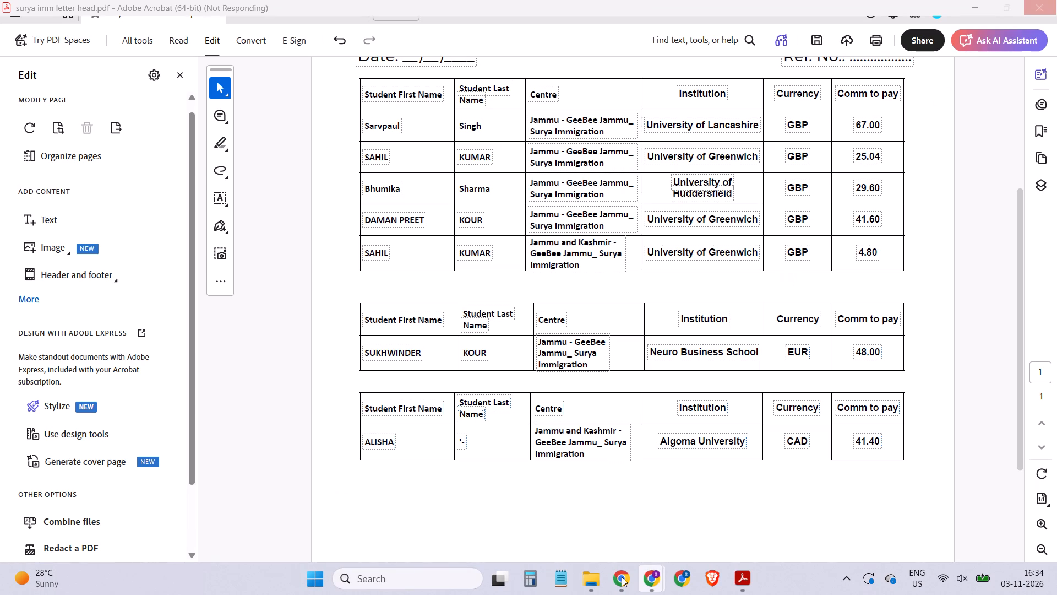
Close the Chrome window that shows the SOP document.
left_click(679, 457)
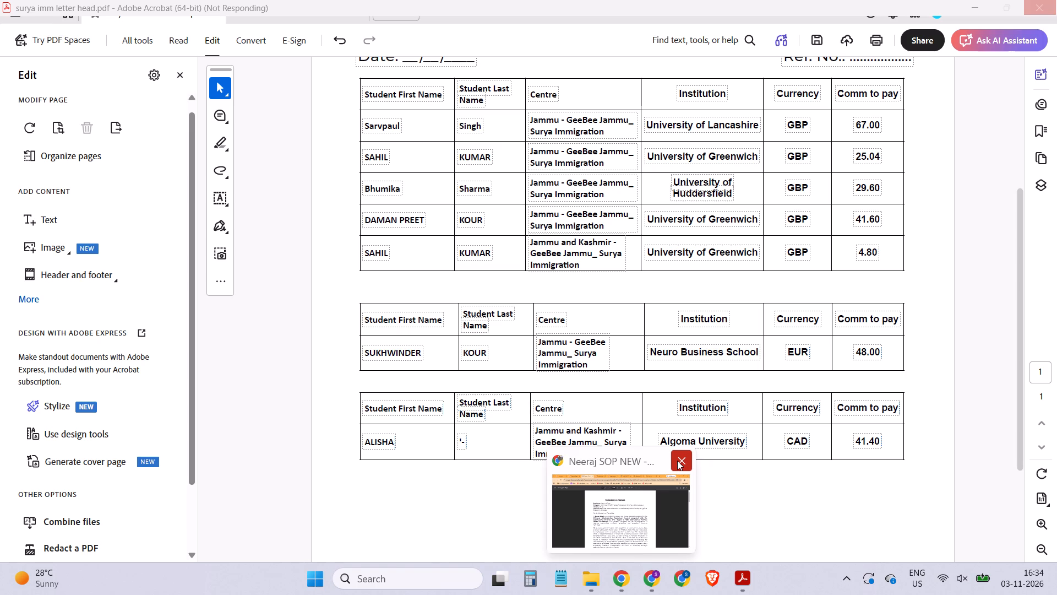
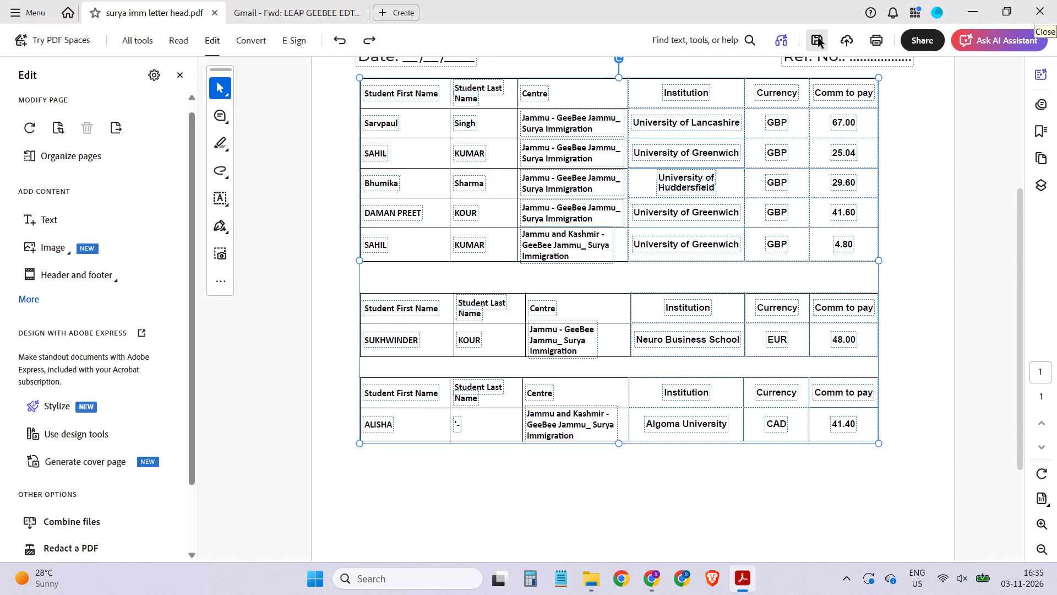
Nudge the selected group of commission tables slightly down, away from the date and reference number line.
key("shift+Down")
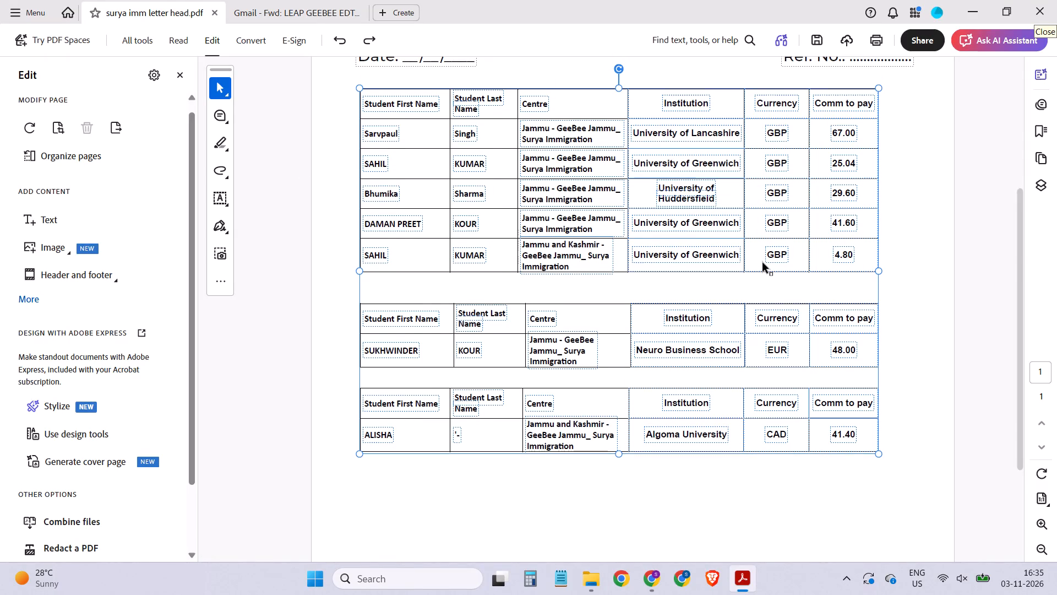
key("shift+Down")
key("shift+Up")
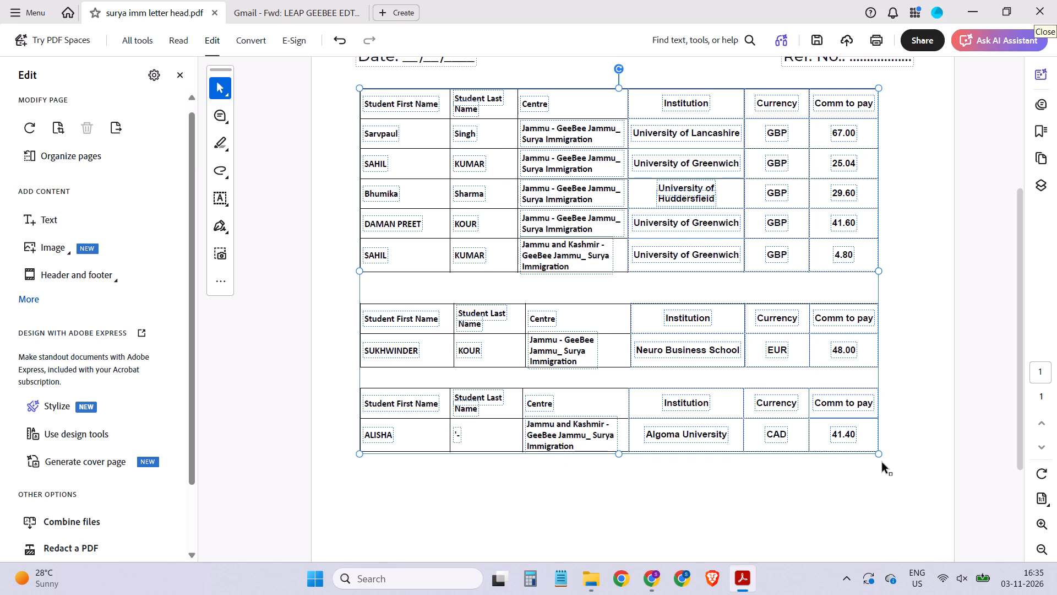
Enlarge the three selected commission tables together from their lower-right corner so they extend closer to the page's right margin.
left_click_drag(881, 455, 912, 491)
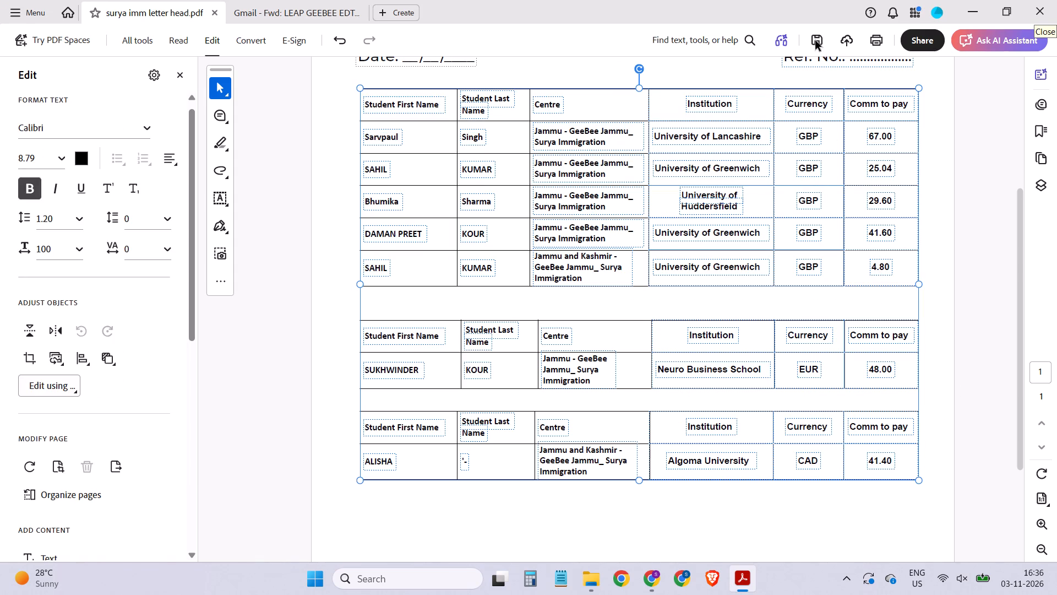
Save the letterhead PDF with the repositioned and enlarged tables.
left_click(815, 41)
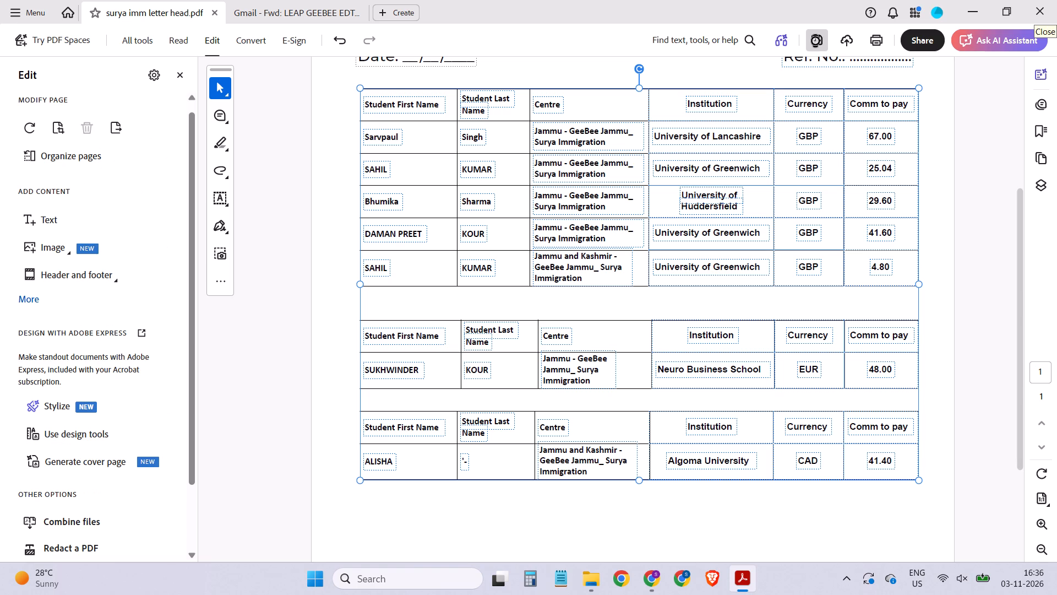
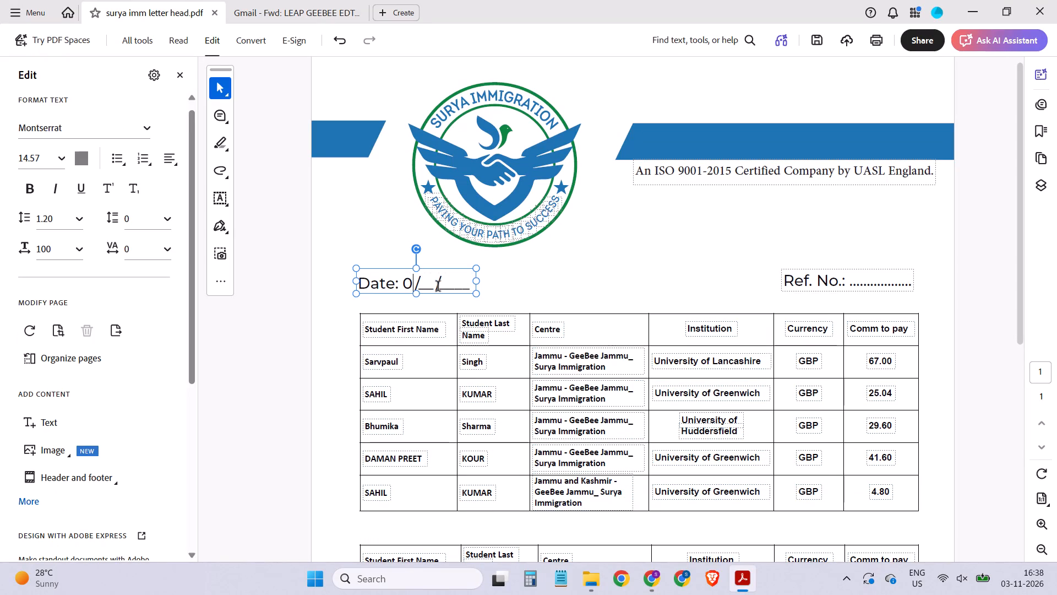
Complete the letterhead's Date line above the commission tables so that it reads 03/11/2006.
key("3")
key("Right")
key("Right")
key("Right")
key("Right")
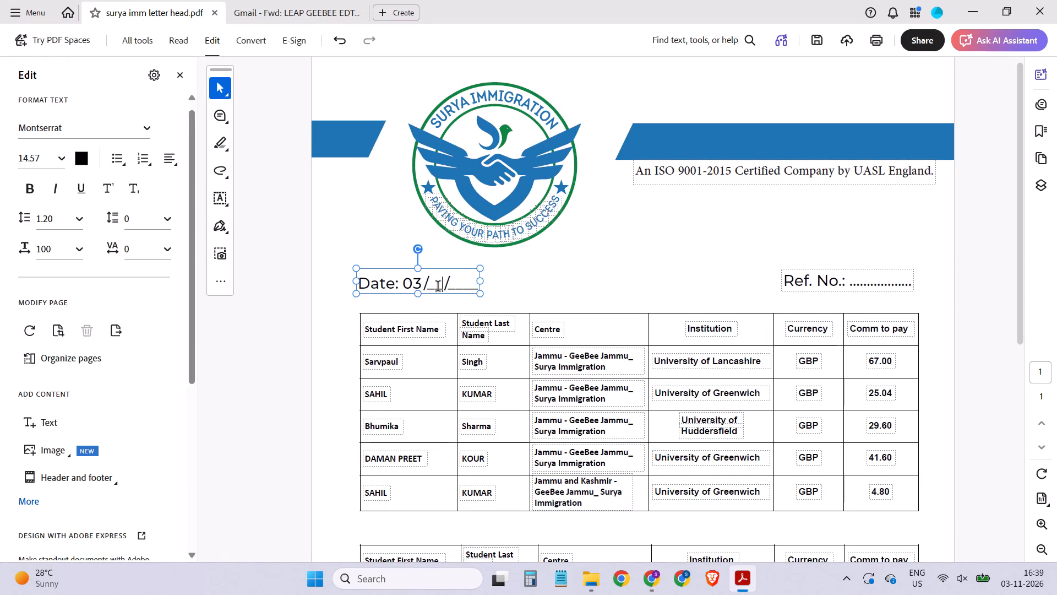
key("BackSpace")
key("BackSpace")
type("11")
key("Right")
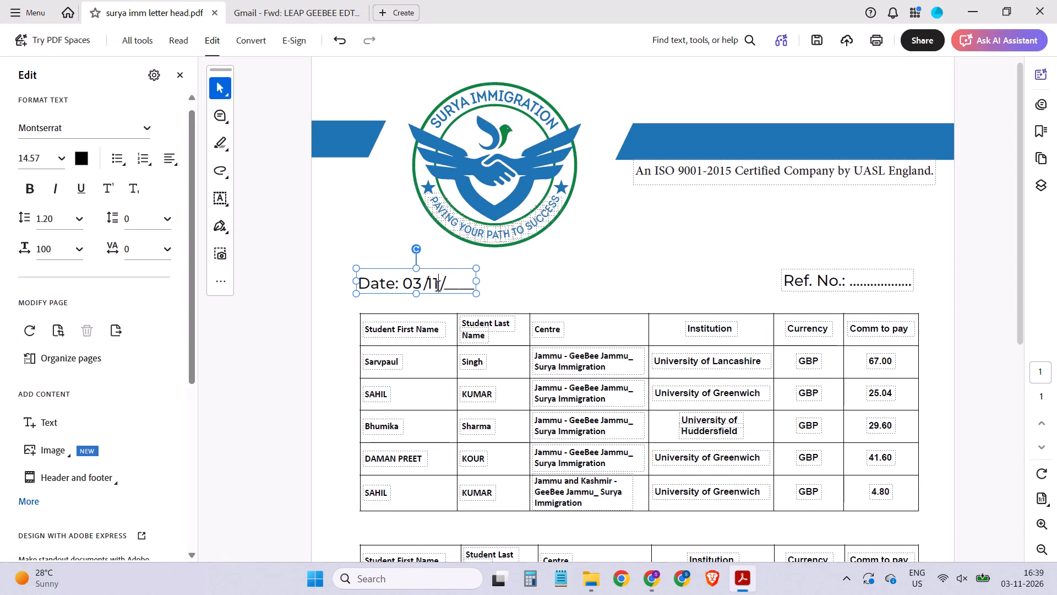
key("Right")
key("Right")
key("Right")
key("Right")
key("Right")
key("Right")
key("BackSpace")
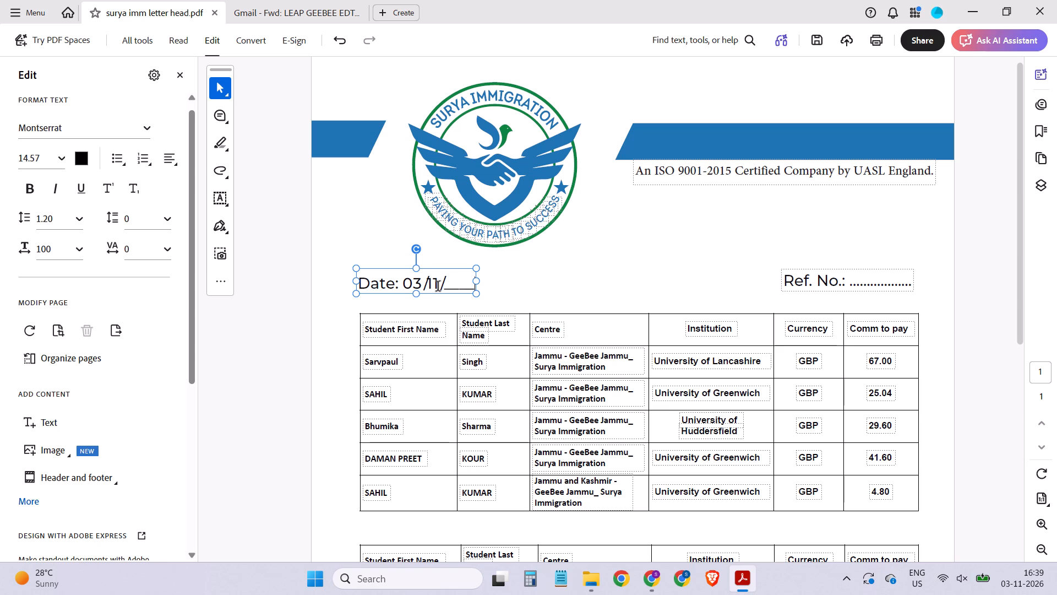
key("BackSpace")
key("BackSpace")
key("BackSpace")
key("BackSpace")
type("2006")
left_click(446, 284)
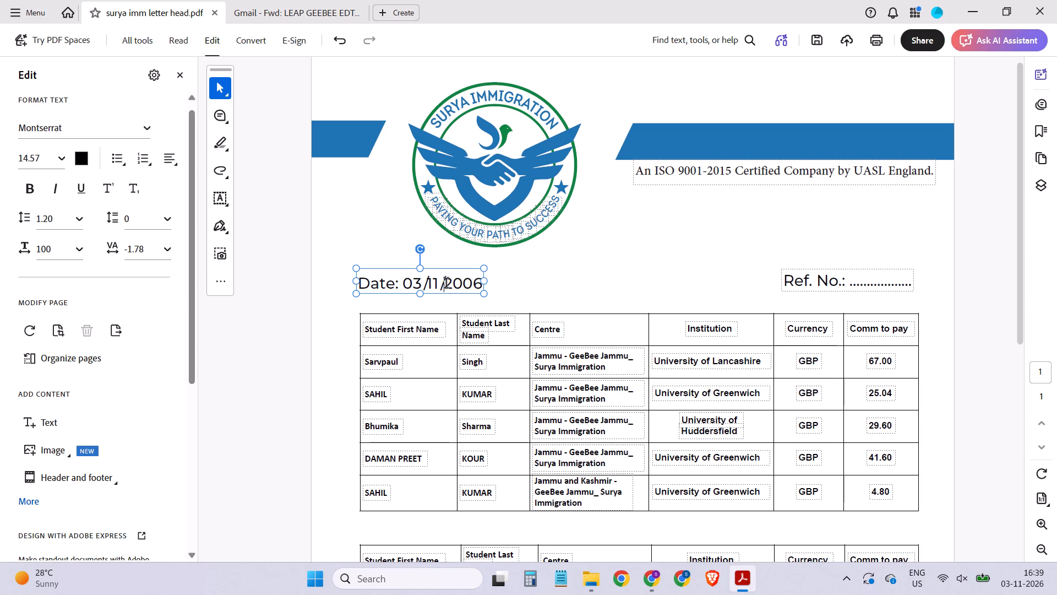
Space out the letterhead's date 03/11/2006 by adding spaces after both slashes, before the 11 and before the year.
key("space")
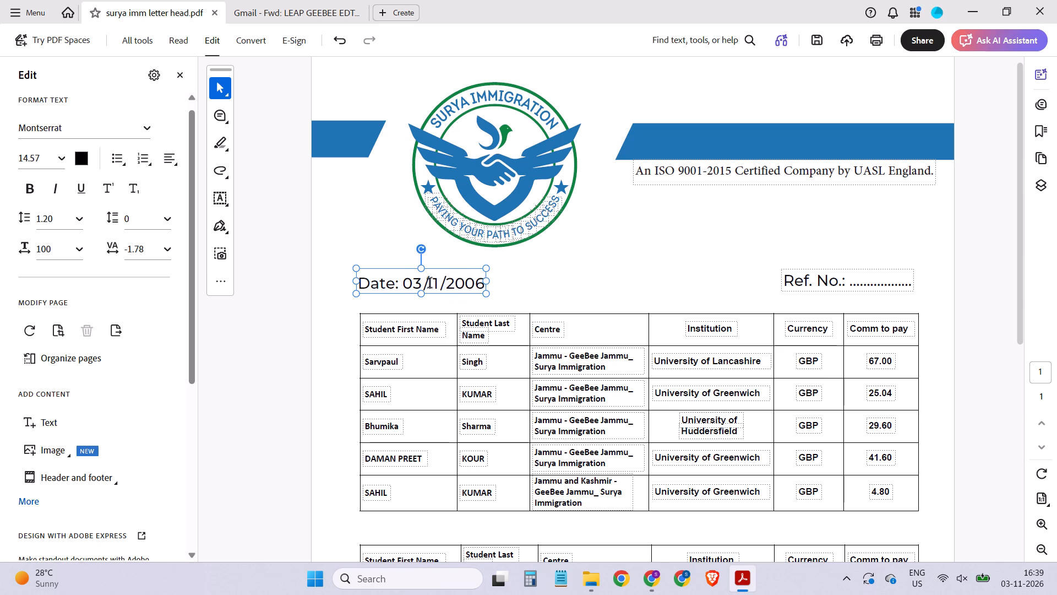
left_click(430, 284)
key("space")
key("BackSpace")
key("Left")
key("space")
key("space")
key("space")
key("space")
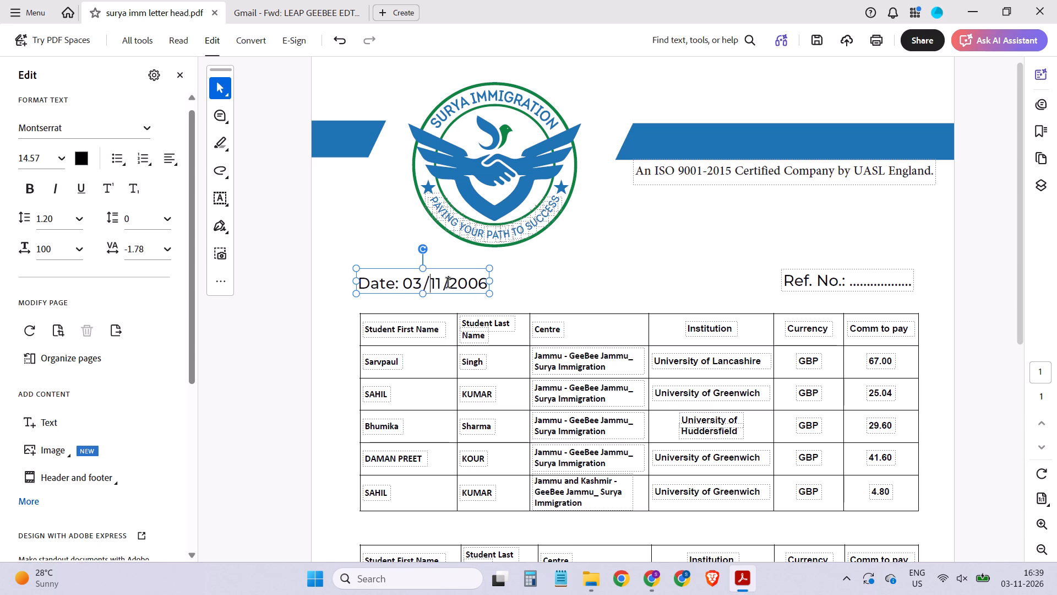
key("space")
key("space")
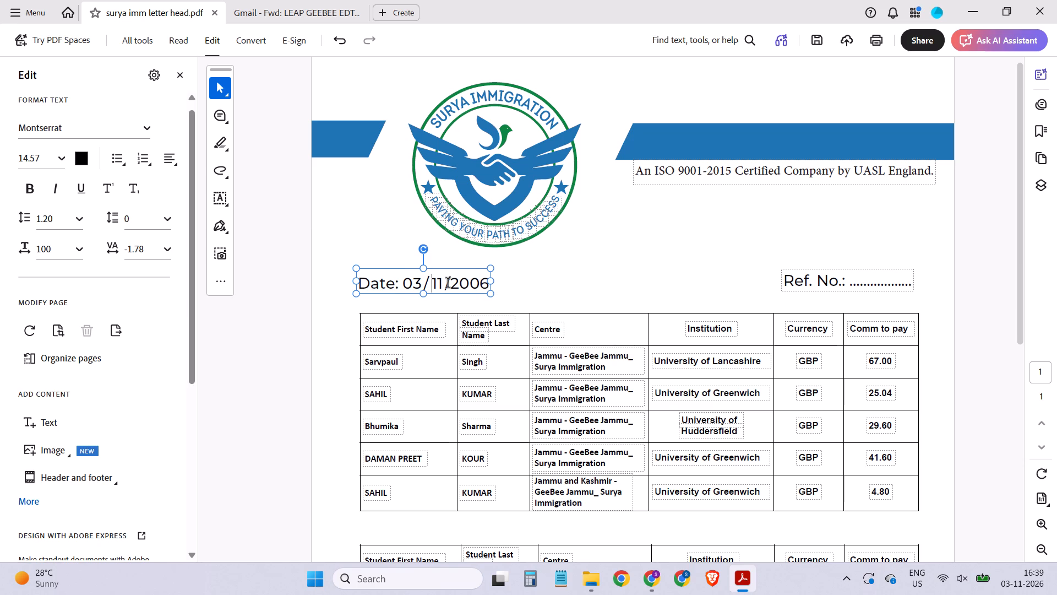
key("BackSpace")
key("Right")
key("Right")
key("Right")
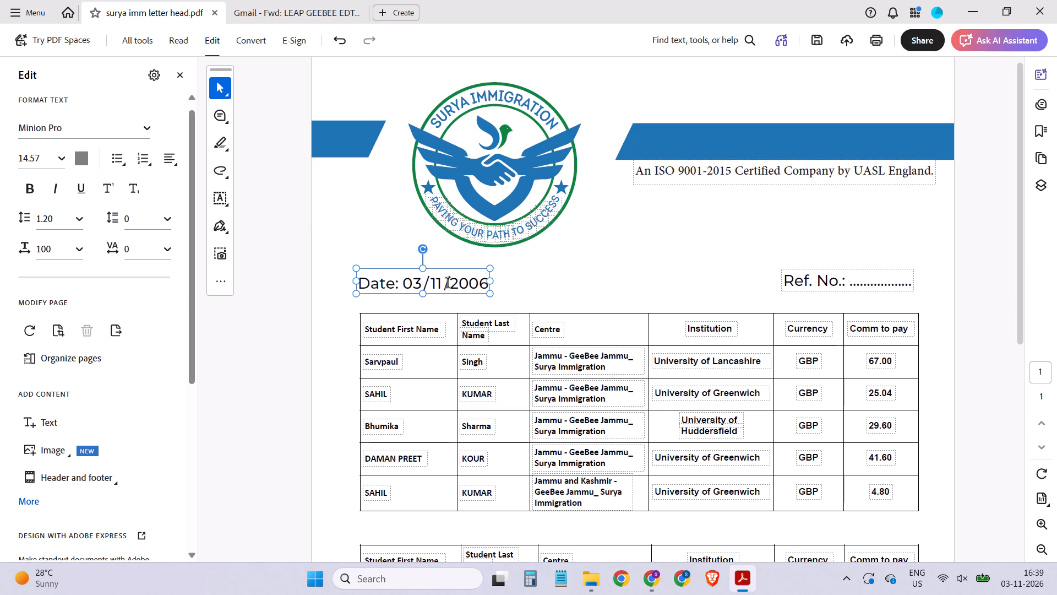
key("Right")
key("Right")
key("Left")
key("Right")
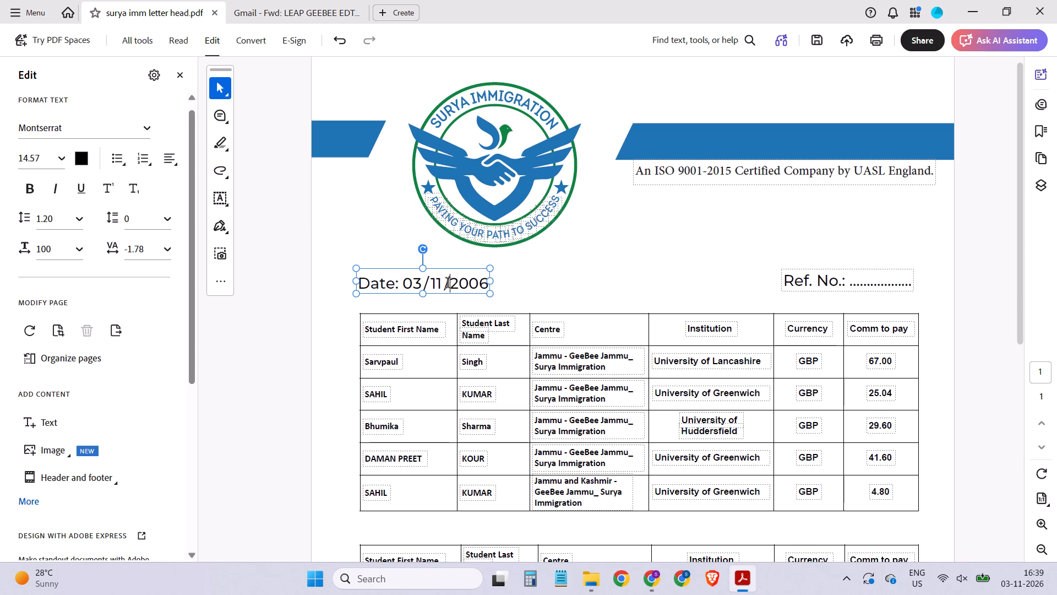
key("space")
left_click(537, 262)
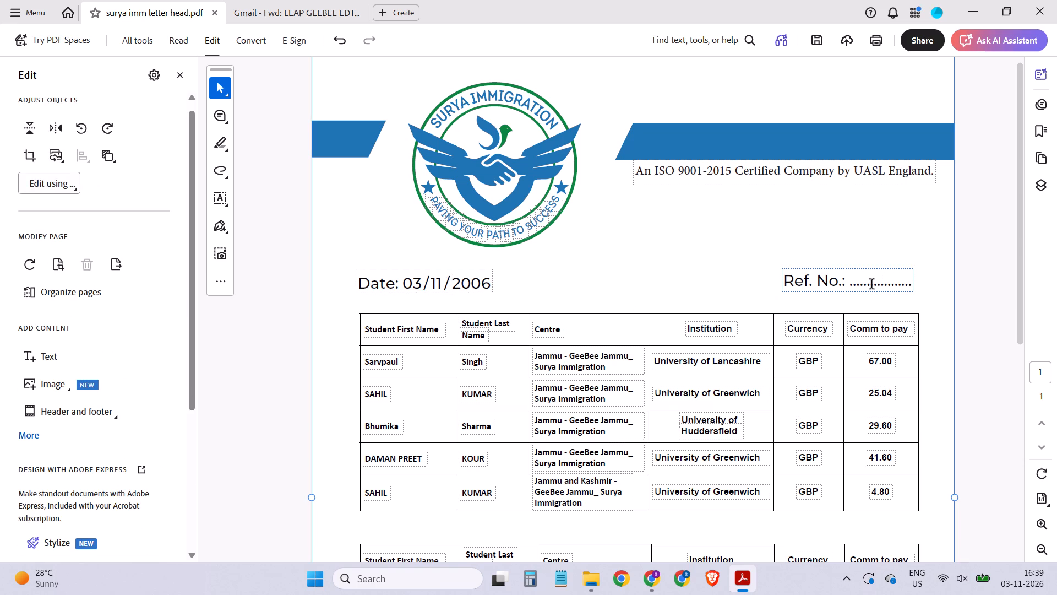
Review the layout of the three commission tables beneath the date and reference number line.
scroll(661, 243, "down", 1)
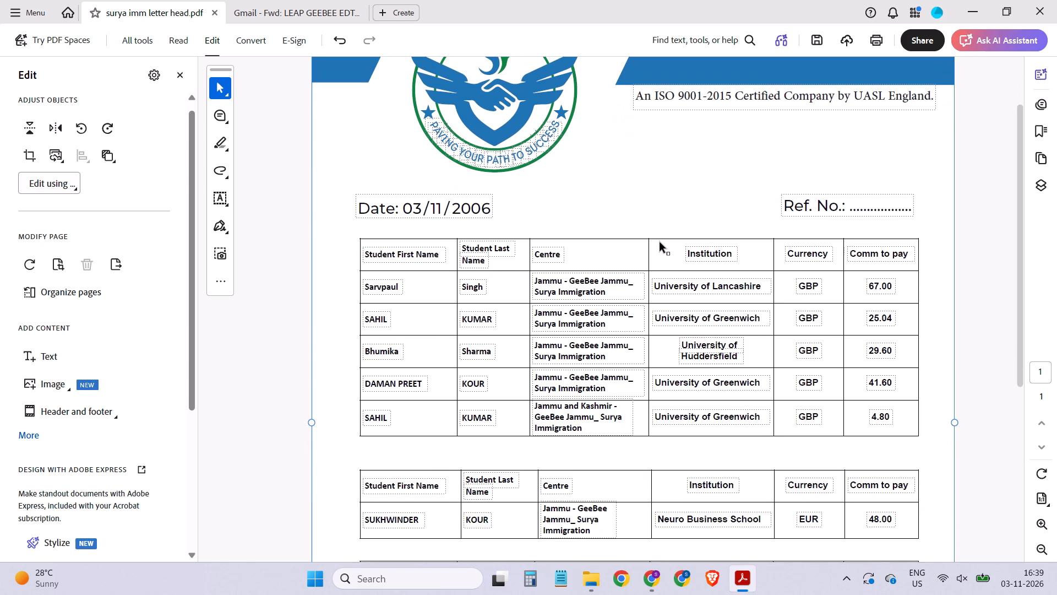
scroll(661, 243, "down", 3)
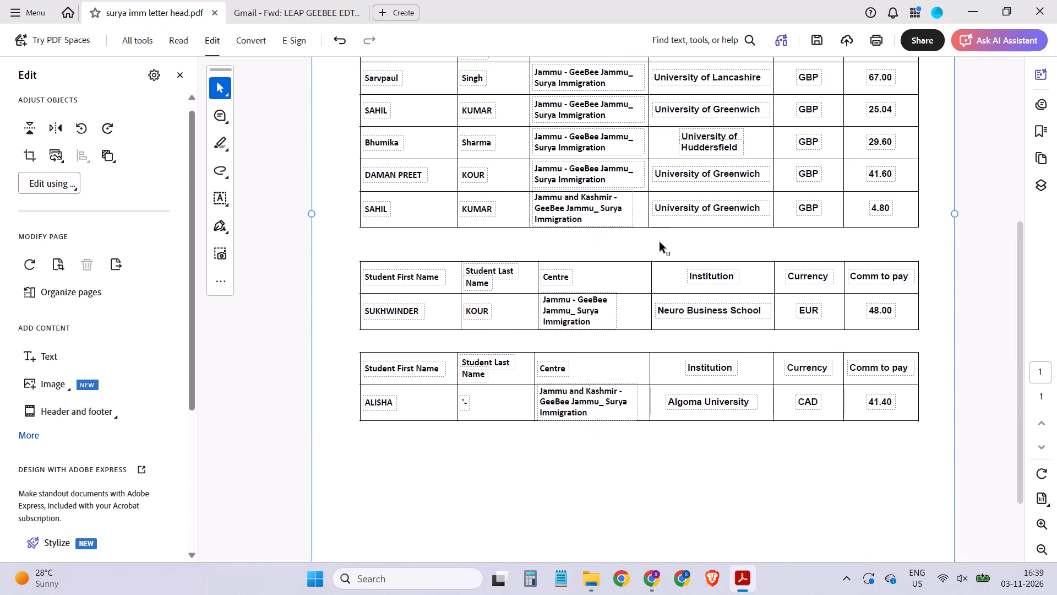
scroll(661, 243, "up", 1)
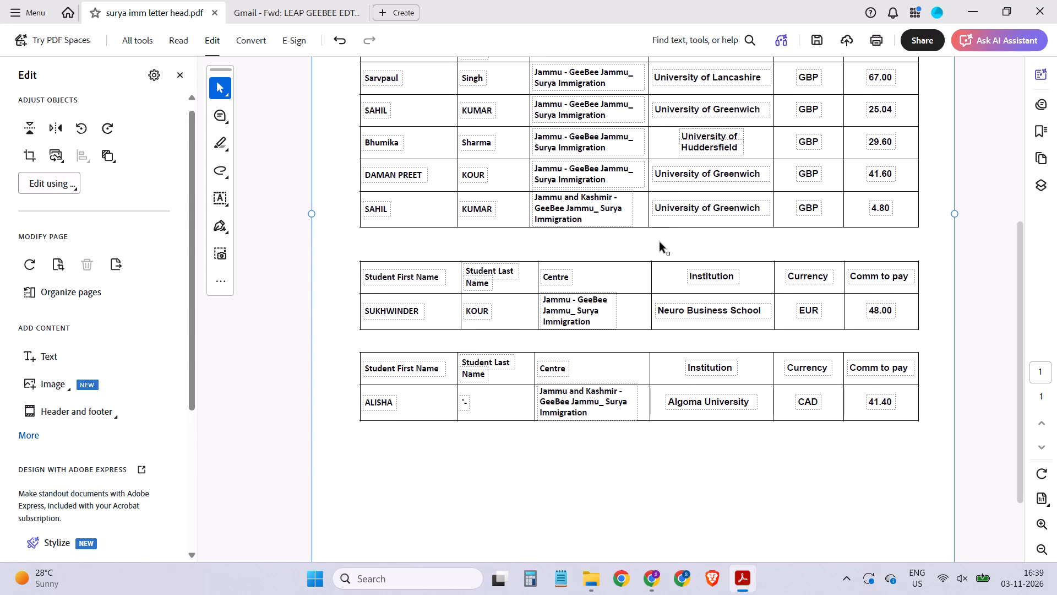
scroll(661, 243, "up", 2)
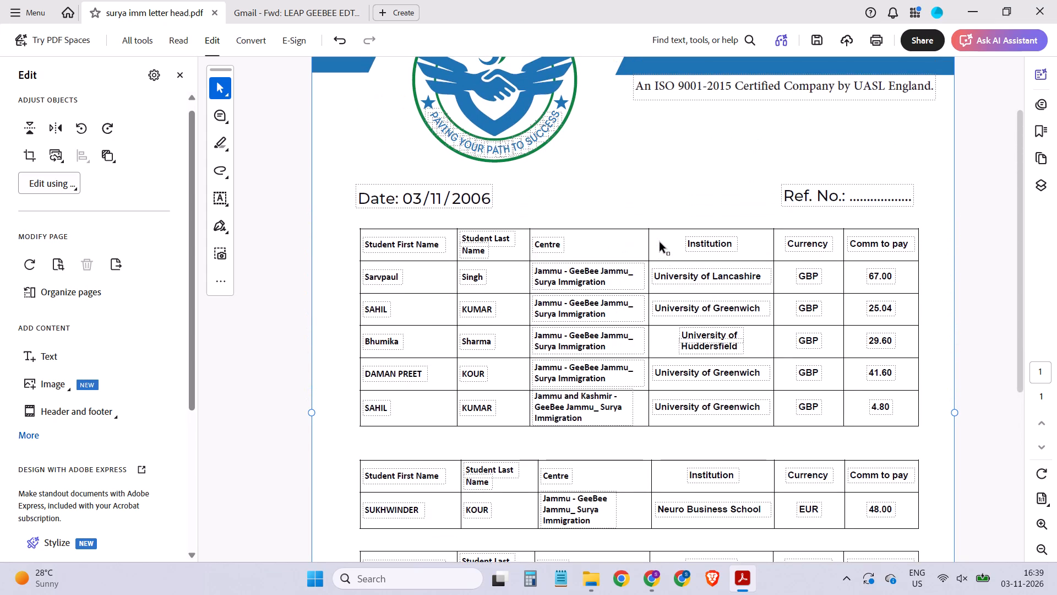
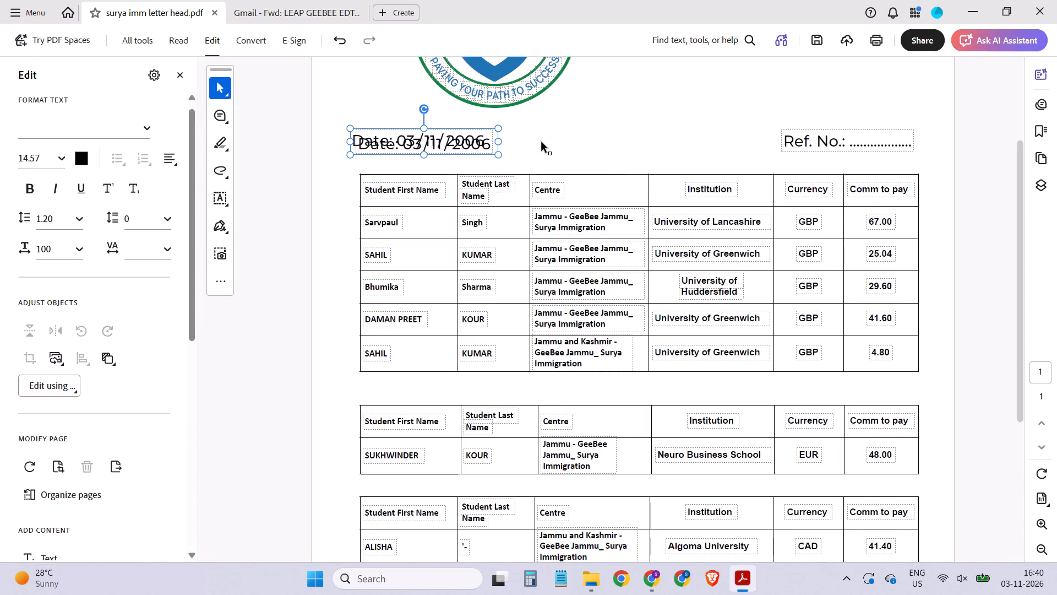
Move the duplicate date text horizontally away from the original date, into the gap before the Ref. No. text, keeping its height.
key("shift+Right")
key("shift+Right")
key("shift+Right")
key("shift+Right")
key("shift+Right")
key("shift+Right")
key("shift+Right")
key("shift+Right")
key("shift+Right")
key("shift+Right")
key("shift+Right")
key("shift+Right")
key("shift+Right")
key("shift+Right")
key("shift+Right")
key("shift+Right")
key("shift+Right")
key("shift+Right")
key("shift+Right")
key("shift+Right")
key("shift+Right")
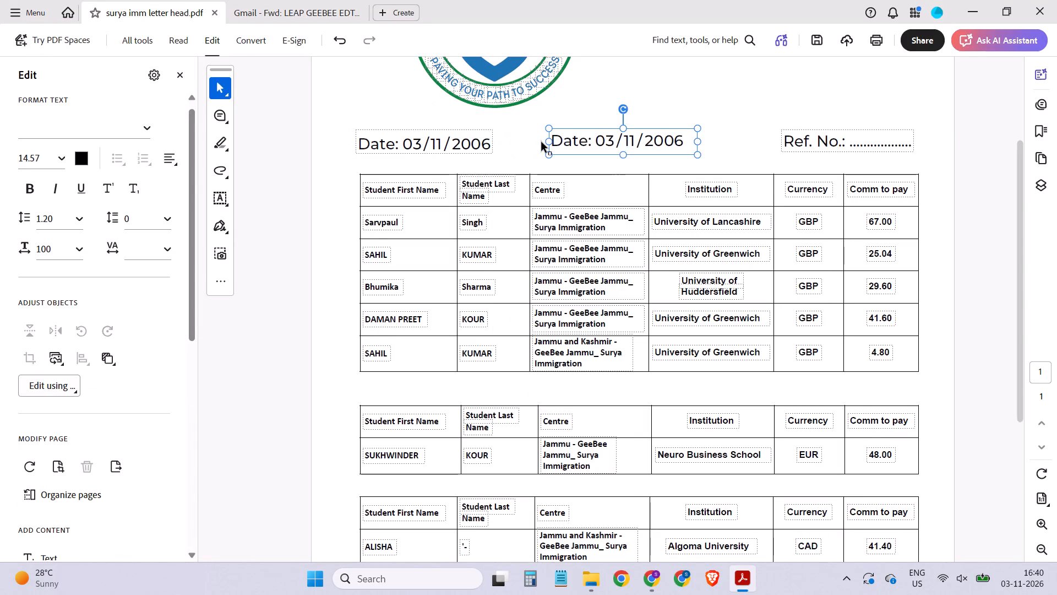
key("shift+Right")
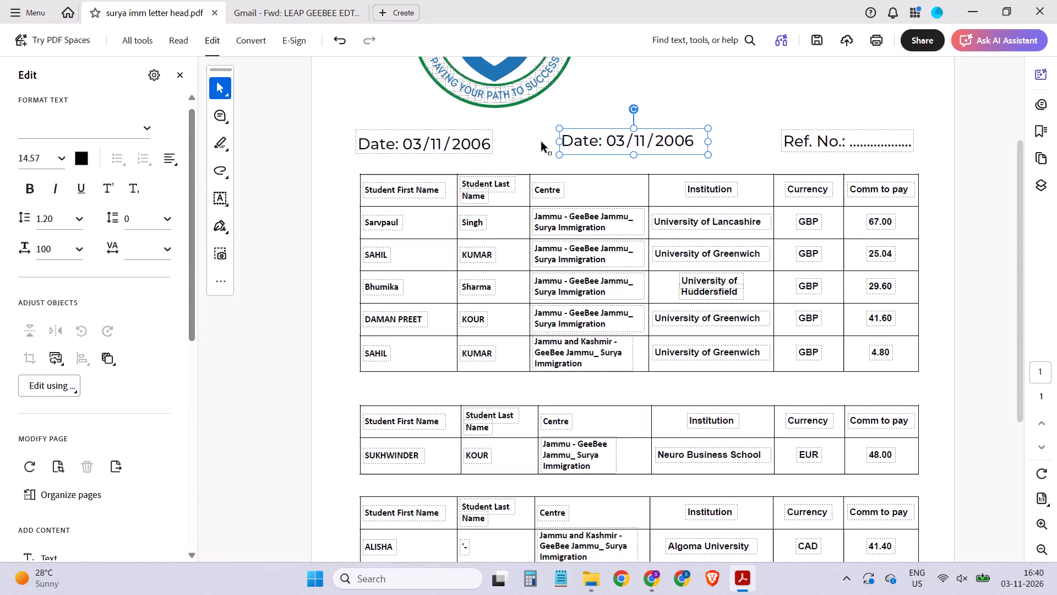
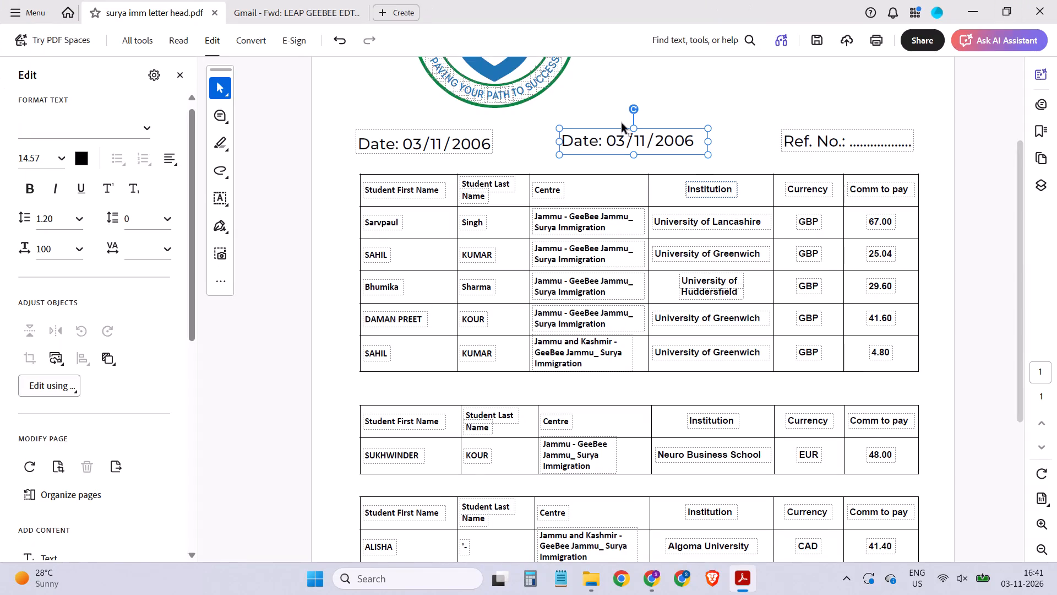
Underline only the value 03/11/2006 in the original date text, leaving the Date: label without underline.
left_click(407, 147)
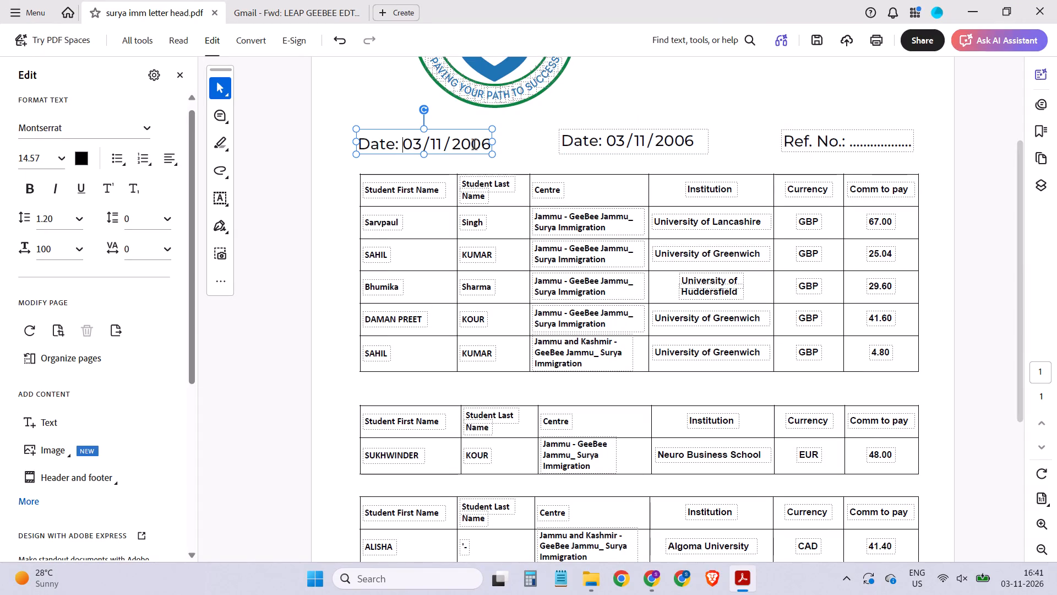
left_click(491, 147, "shift")
left_click(486, 146)
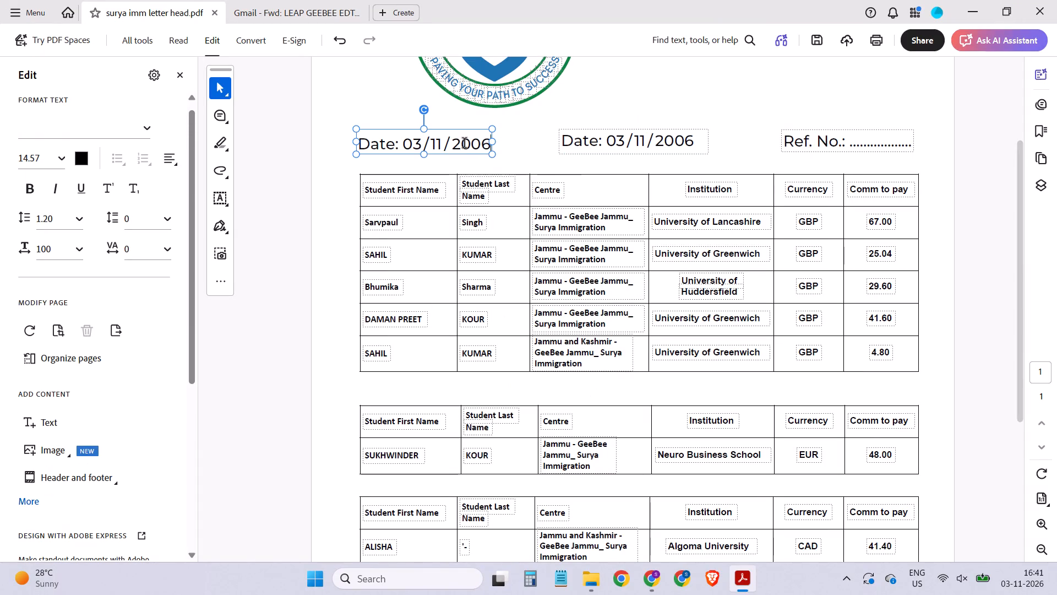
left_click(408, 144, "shift")
left_click(406, 145, "shift")
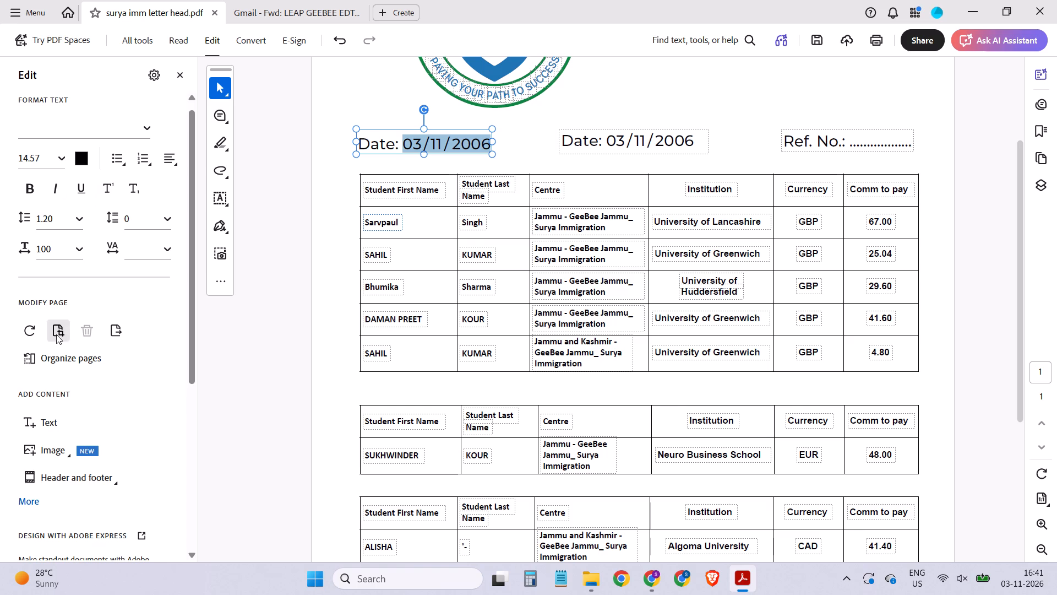
left_click(82, 185)
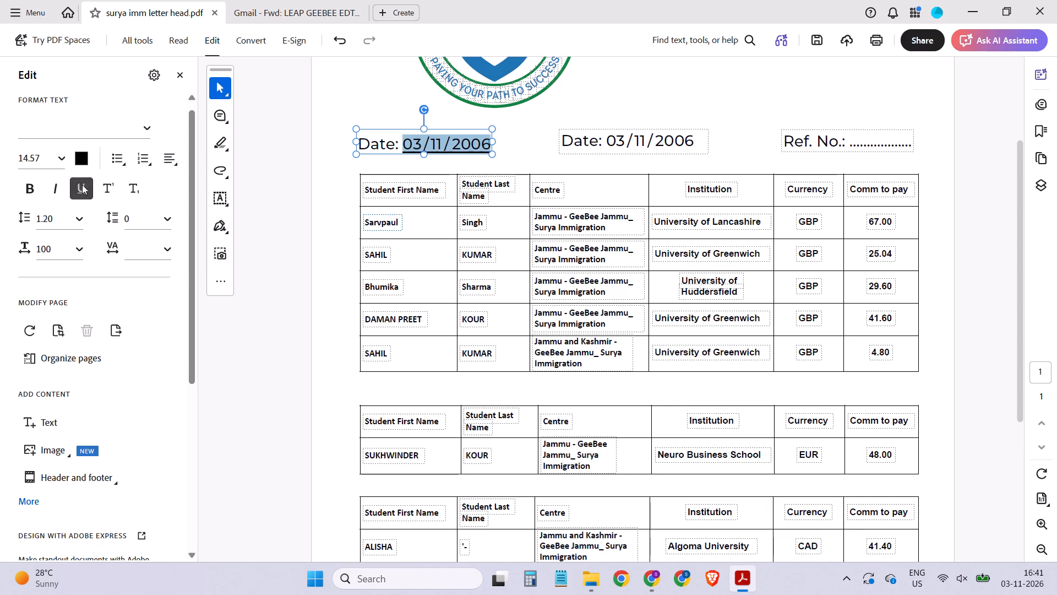
Try to replace the entire text of the duplicate date, between the original date and the Ref. No. text, with the copied text.
left_click(531, 141)
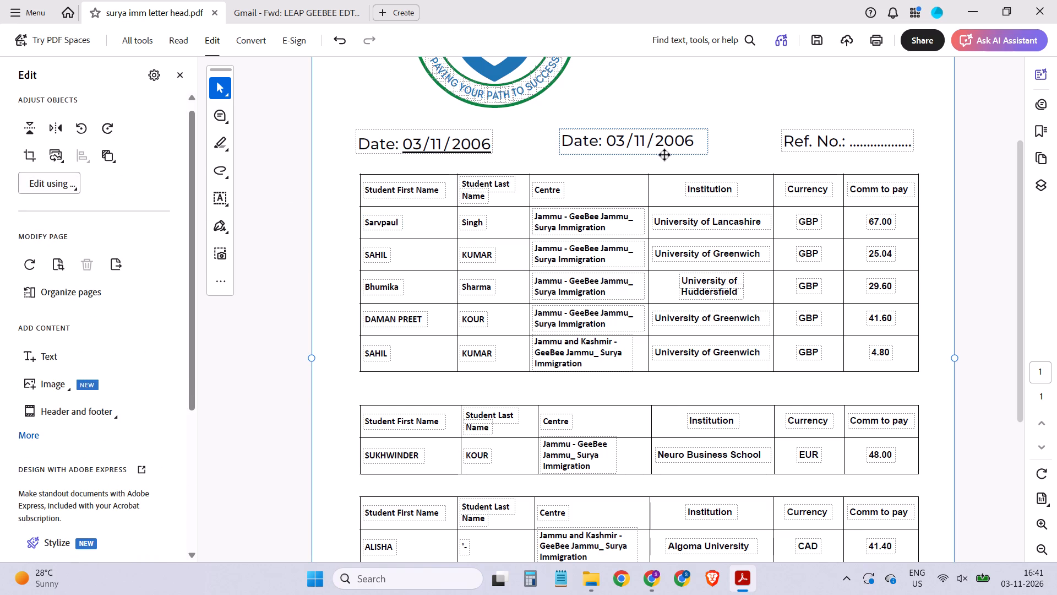
left_click(666, 156)
triple_click(651, 145)
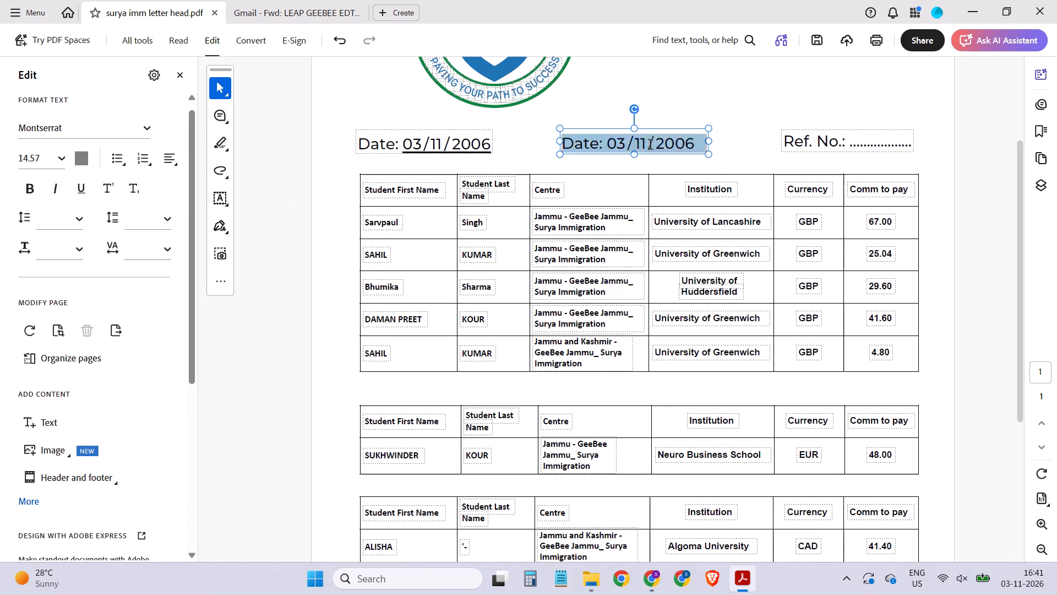
key("ctrl+v")
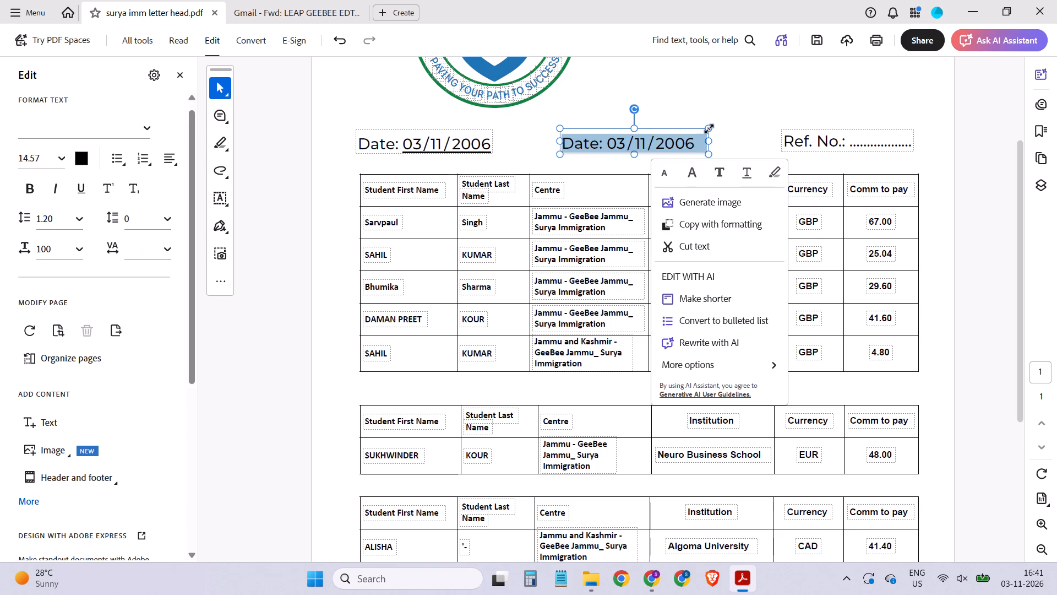
left_click(712, 110)
triple_click(649, 149)
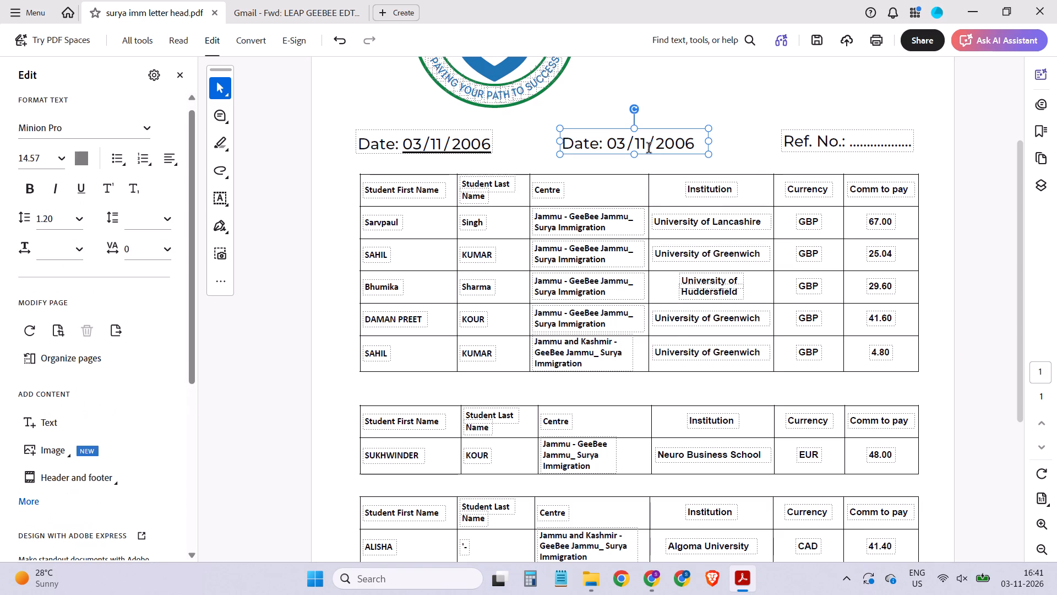
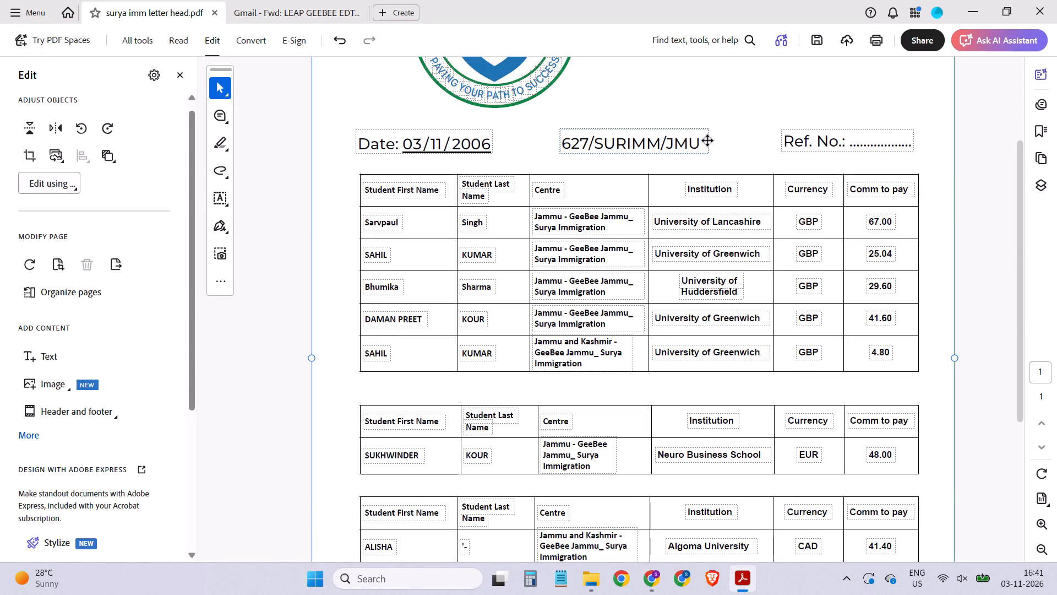
Move the 627/SURIMM/JMU text onto the dotted line after the Ref. No. label.
left_click_drag(709, 142, 1004, 129)
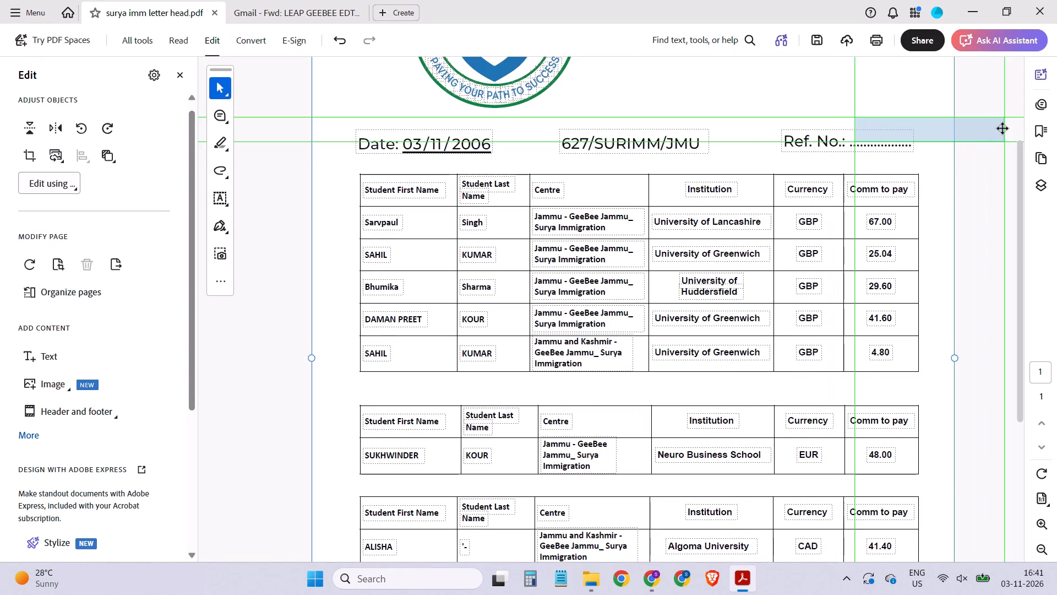
left_click_drag(1004, 129, 999, 131)
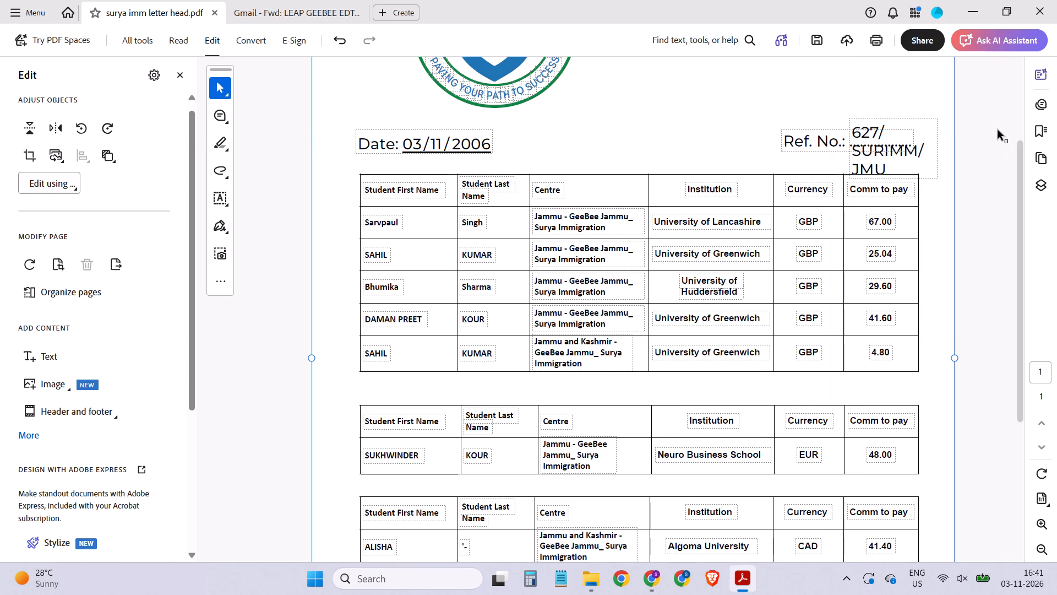
Reduce the font size of all the 627/SURIMM/JMU reference text to 12.57.
left_click(938, 143)
key("ctrl+a")
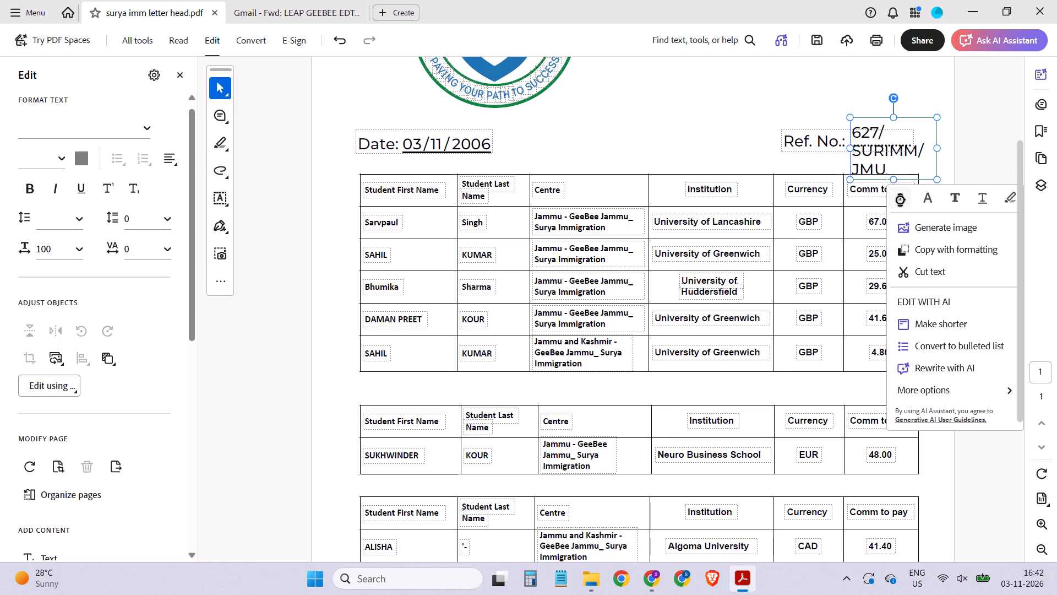
left_click(956, 97)
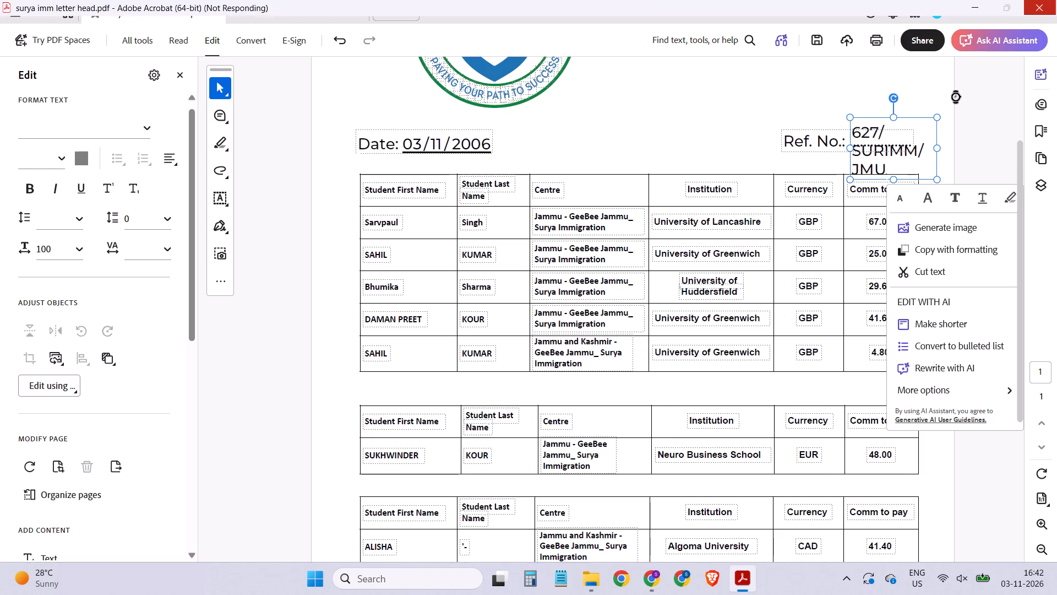
left_click(938, 129)
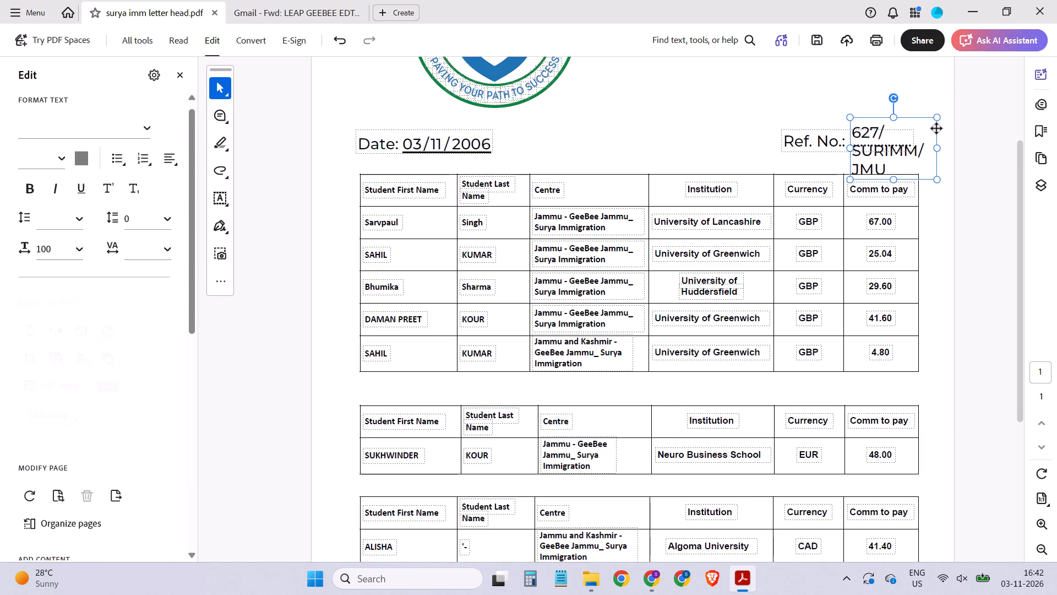
left_click(902, 196)
triple_click(902, 196)
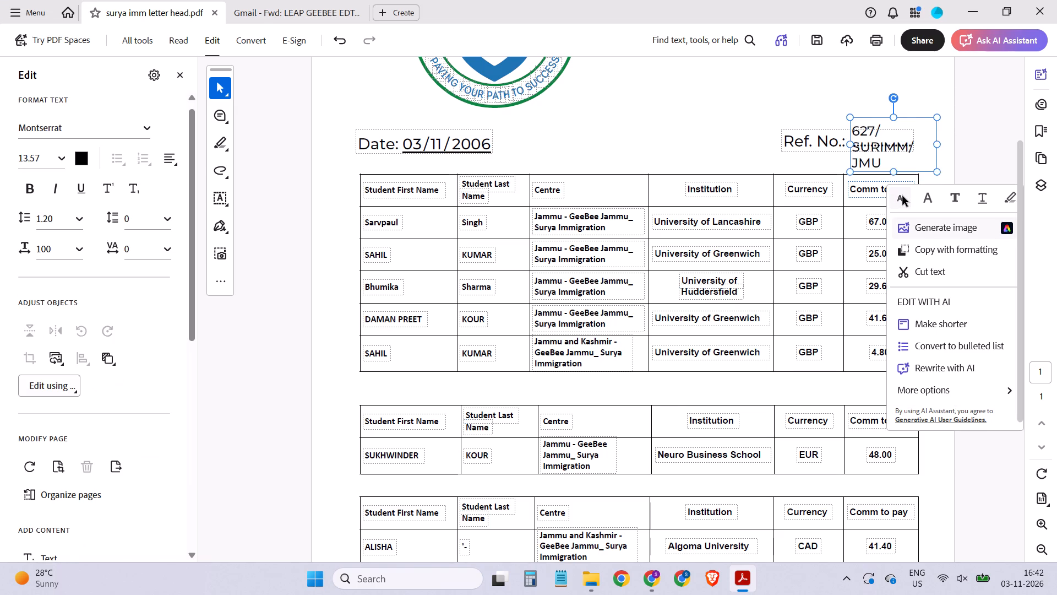
left_click(902, 196)
double_click(902, 196)
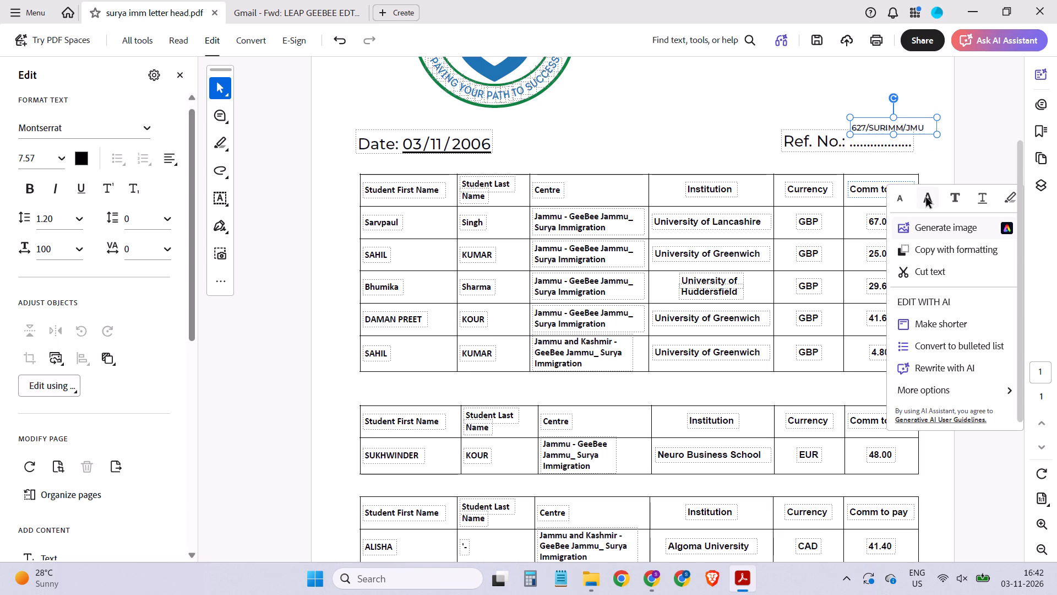
double_click(926, 198)
left_click(926, 198)
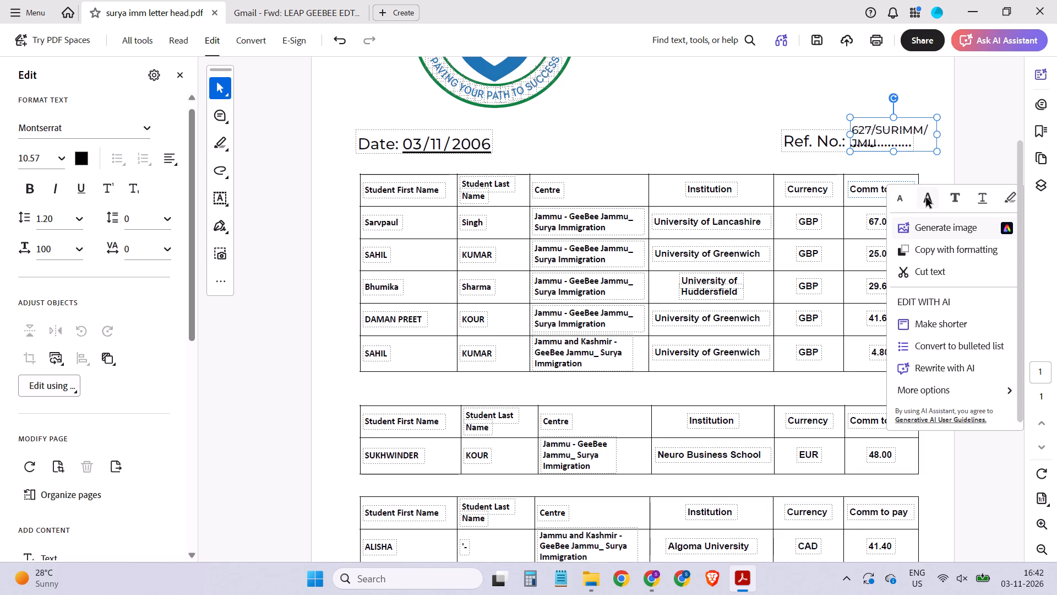
left_click(926, 198)
left_click(926, 198)
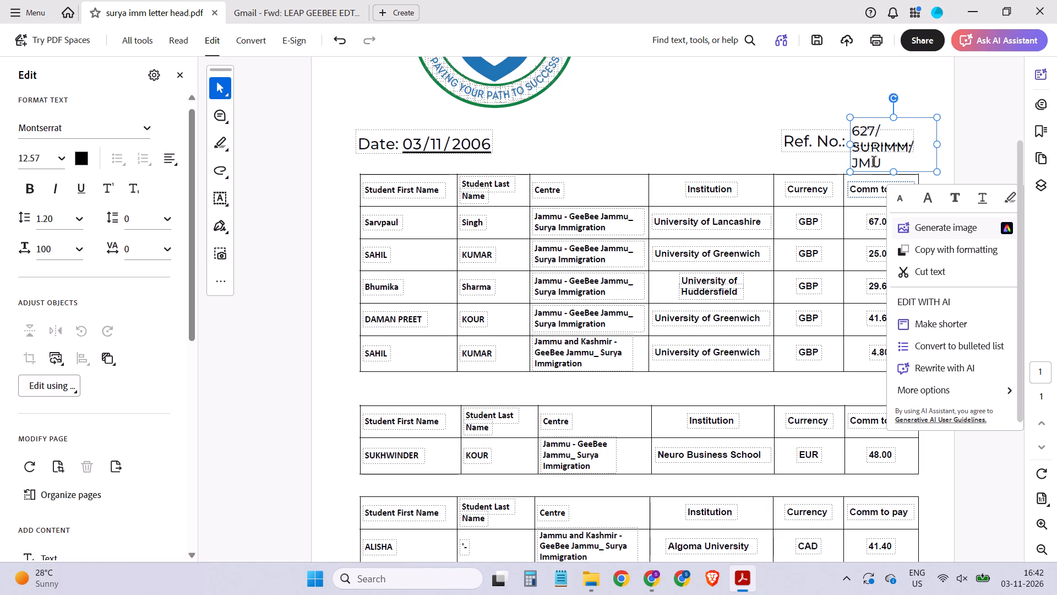
Widen the reference value's text box on both sides so 627/SURIMM/JMU fits on a single line.
left_click_drag(852, 145, 812, 148)
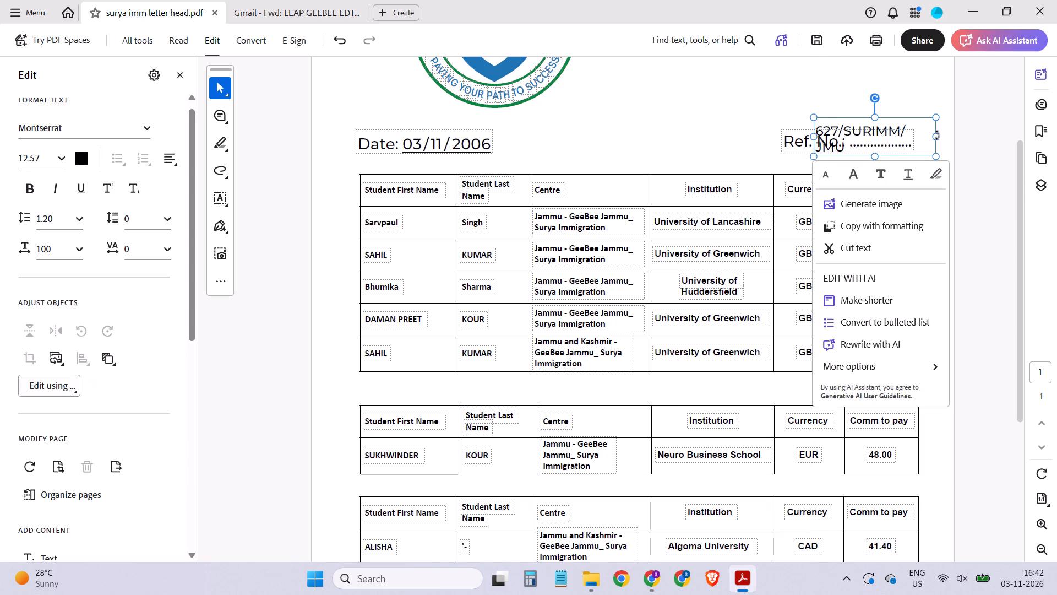
left_click_drag(938, 139, 949, 138)
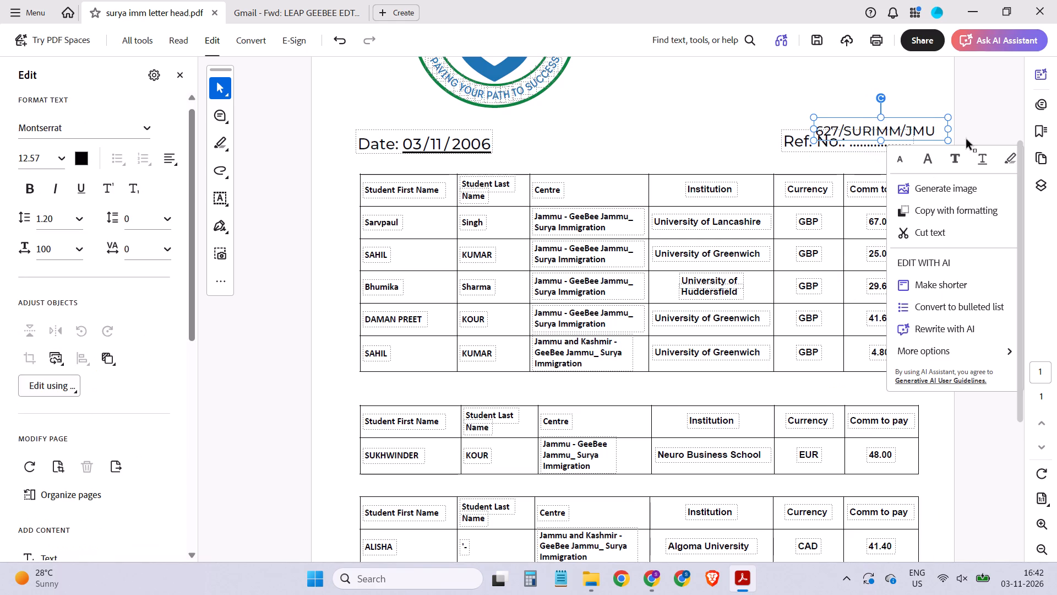
left_click(978, 132)
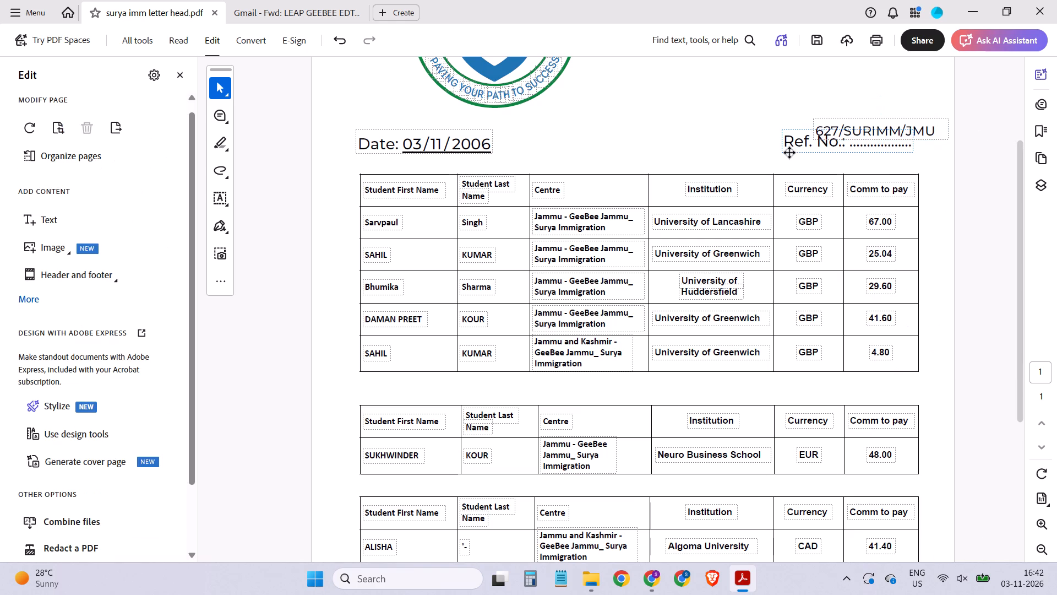
Shift the Ref. No. label text horizontally away from the page edge so its dotted line starts below the reference value.
left_click(791, 154)
key("shift+Left")
key("shift+Left")
key("shift+Left")
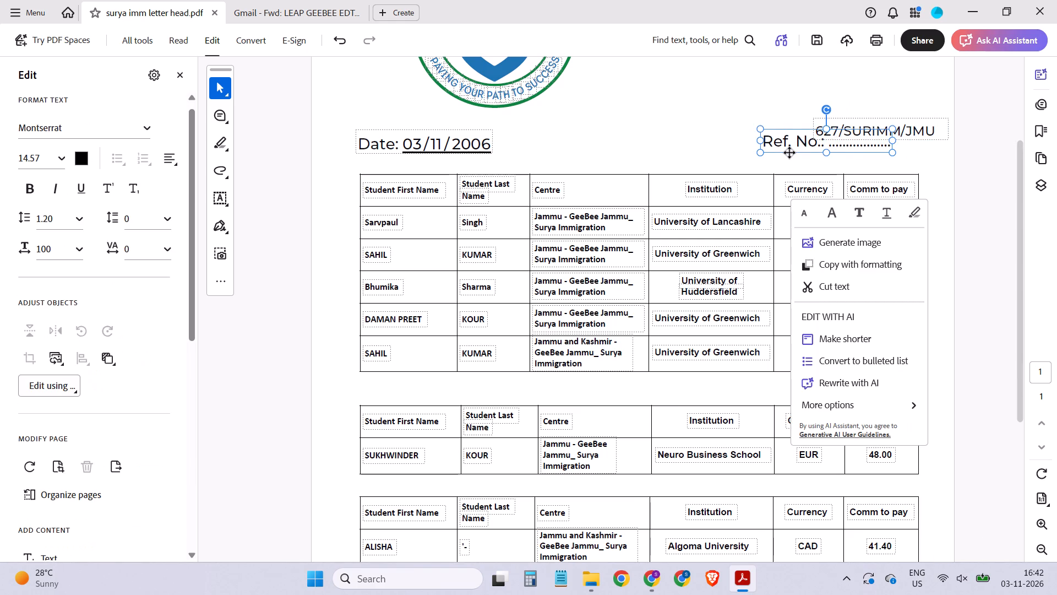
key("shift+Left")
key("shift+Right")
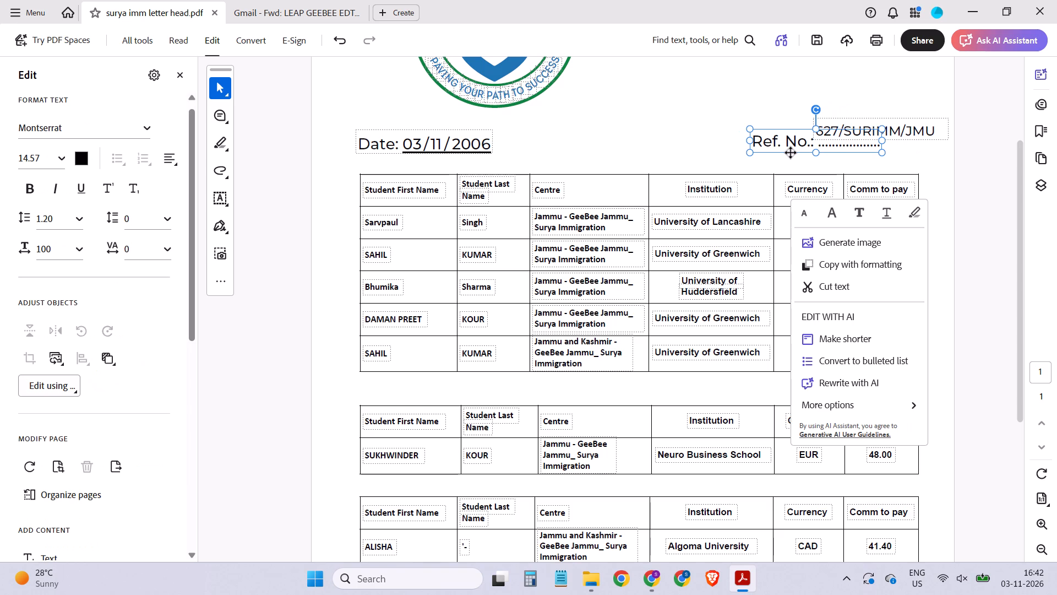
Nudge the reference value 627/SURIMM/JMU down and slightly sideways onto the dotted line beside the Ref. No. label.
left_click(924, 142)
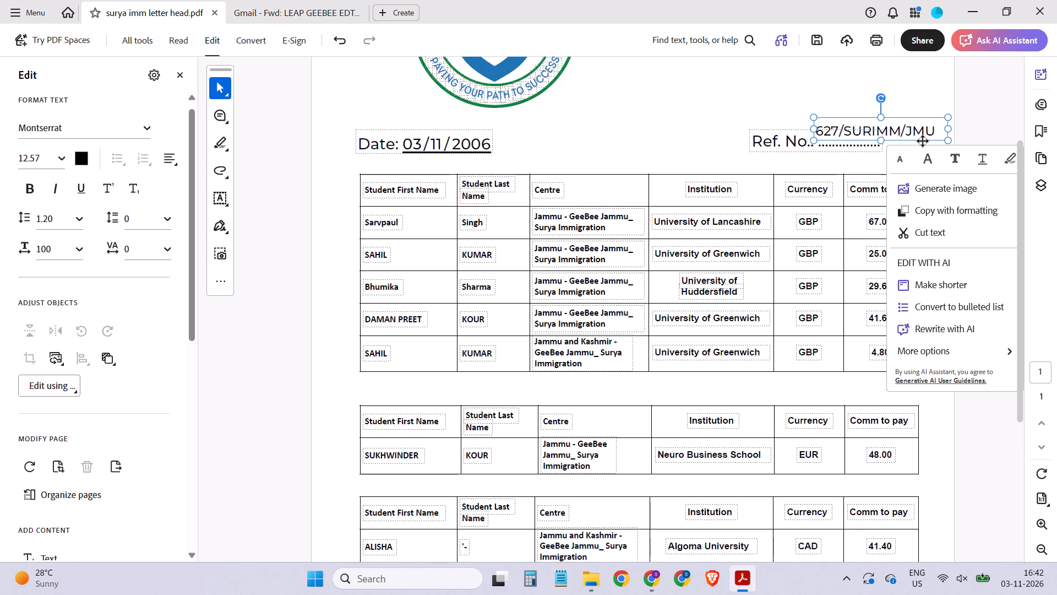
key("Right")
key("Down")
key("Down")
key("Down")
key("Down")
key("Down")
key("Down")
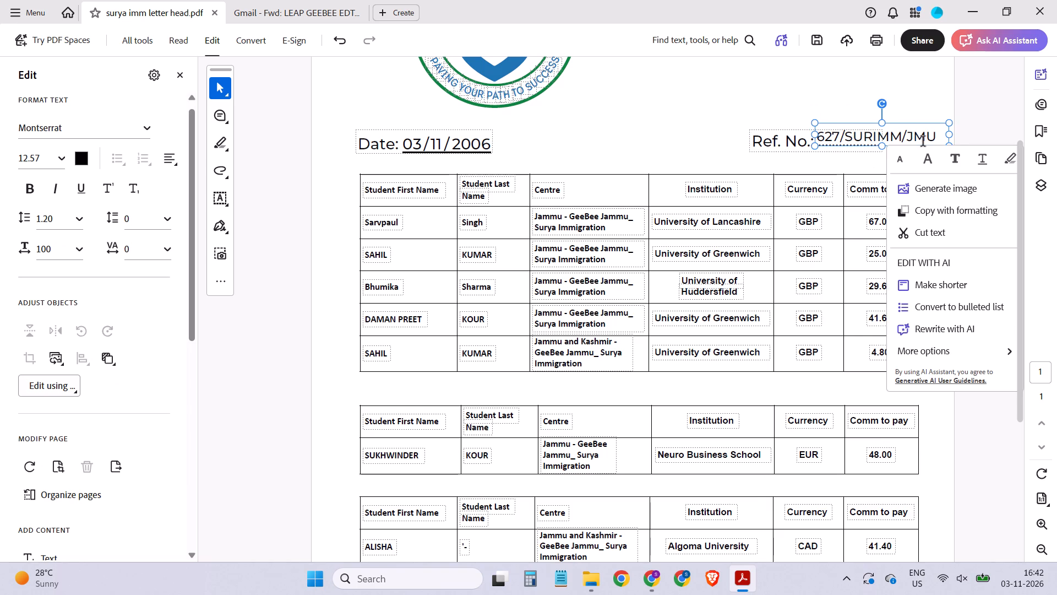
key("Down")
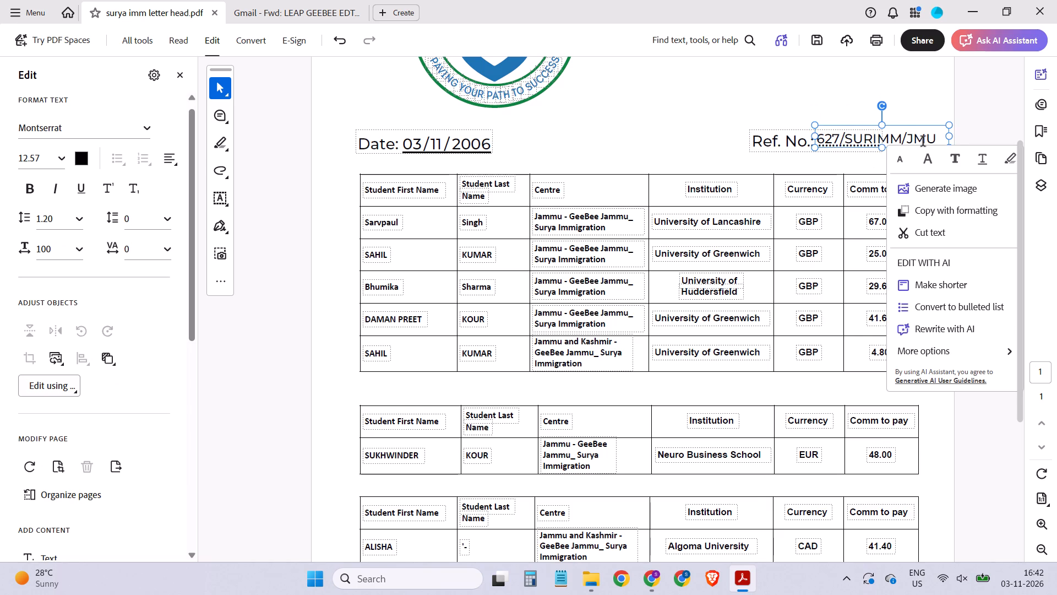
Extend the dotted line after Ref. No.: with more dots to span the reference value, keeping the text on one line.
left_click(804, 149)
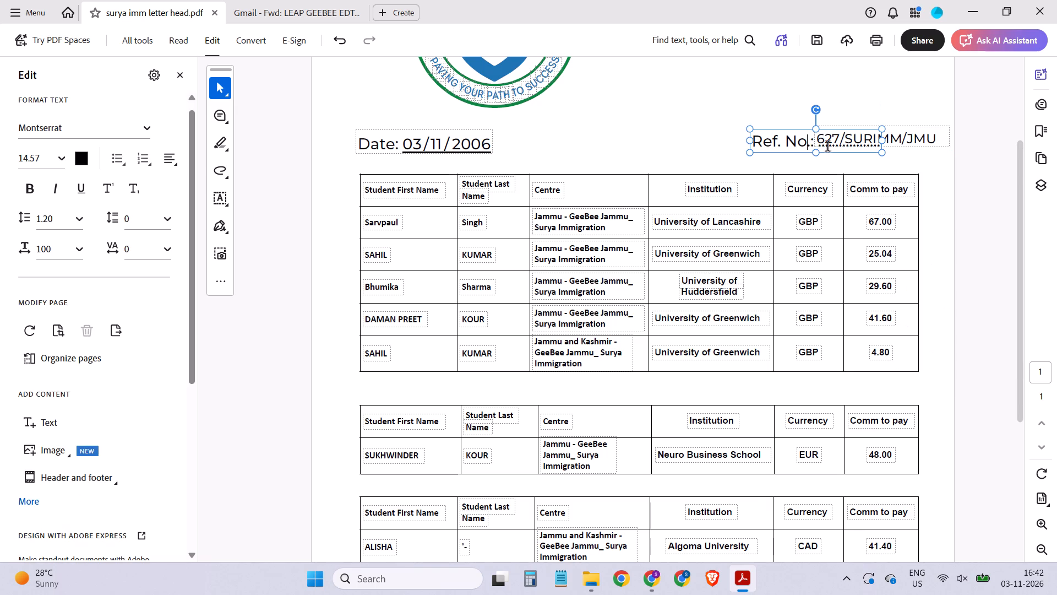
key("Right")
key("Right")
key("Right")
key("Right")
key("Right")
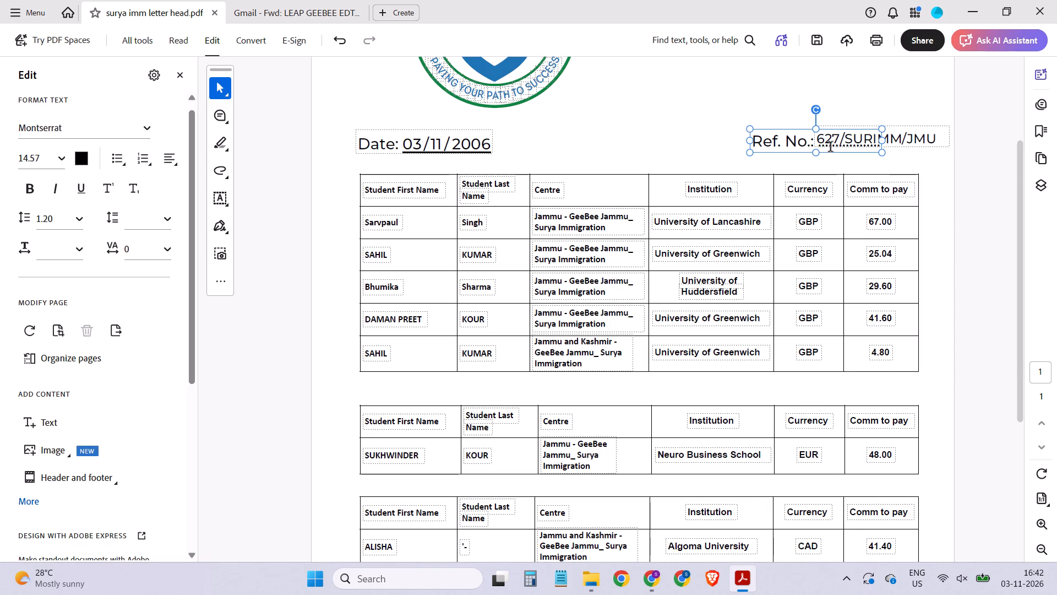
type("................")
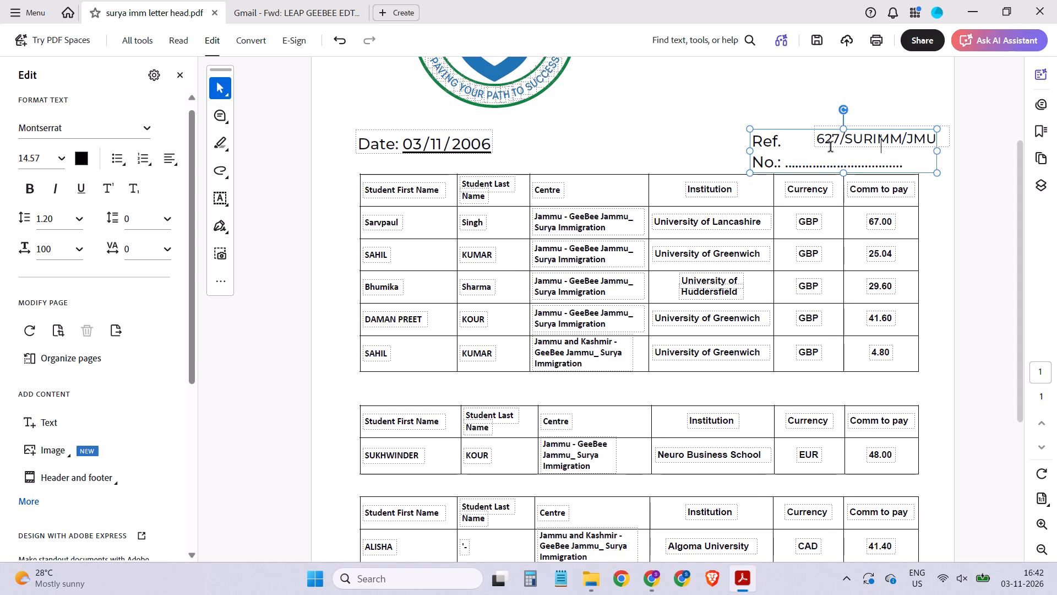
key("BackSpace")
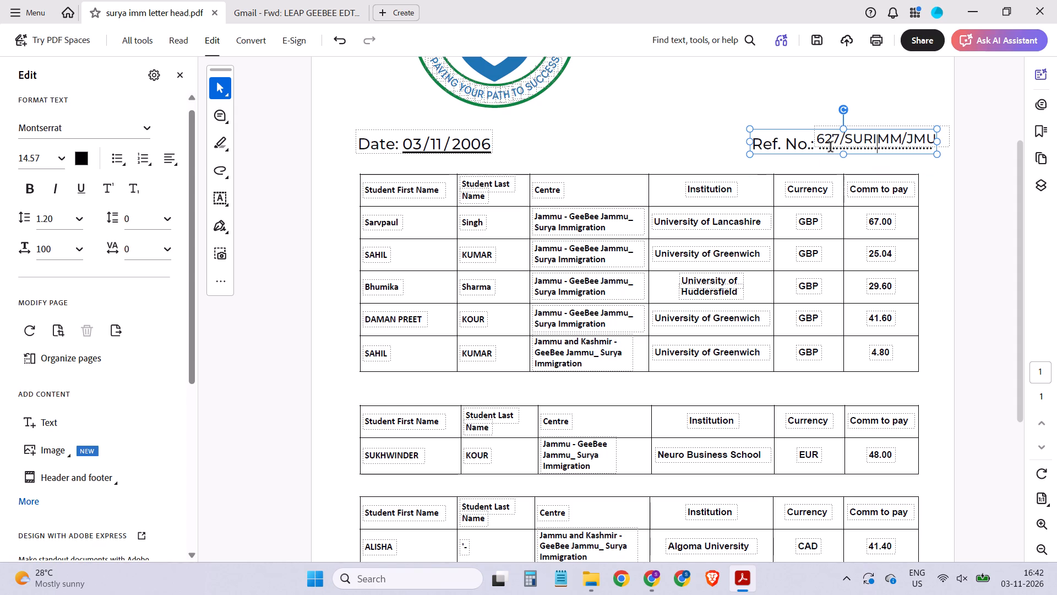
left_click(780, 109)
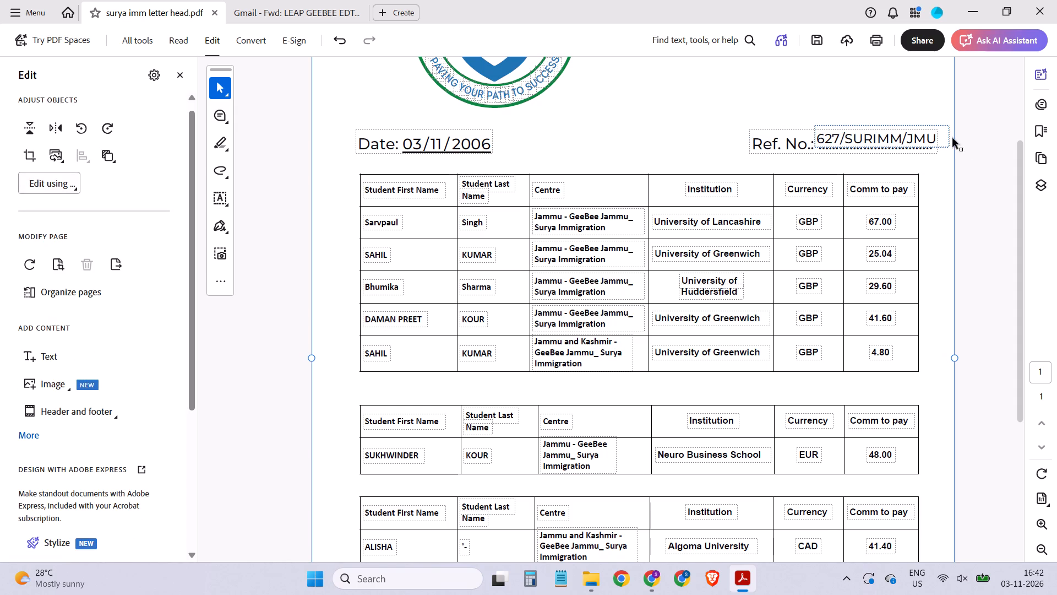
Lower the 627/SURIMM/JMU text slightly to sit just above the extended dotted line, and leave edit mode.
left_click(950, 139)
left_click(950, 139)
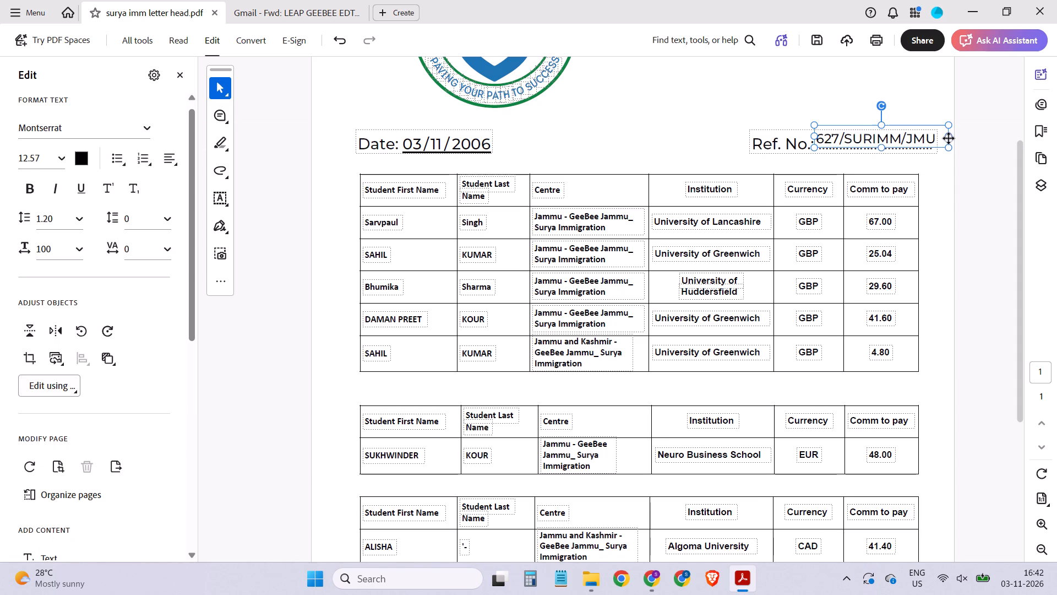
key("Down")
key("Down")
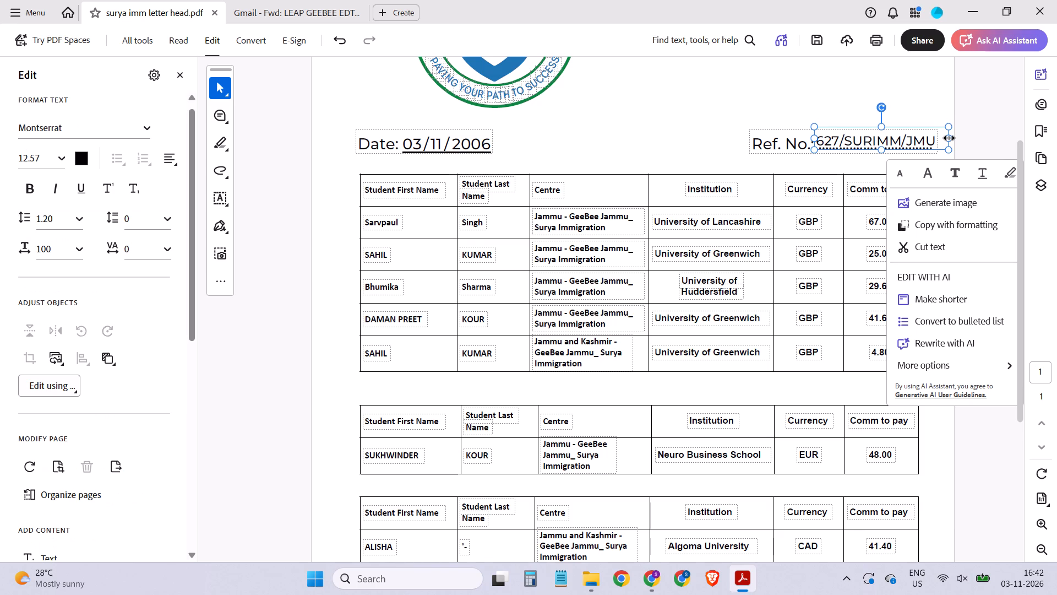
key("Left")
key("Right")
left_click(973, 130)
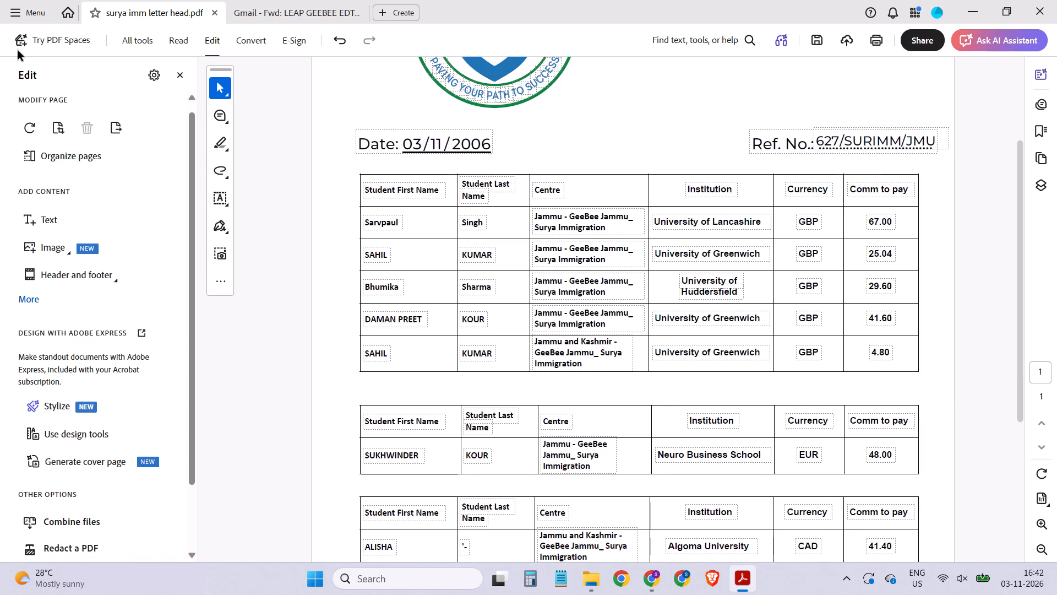
left_click(134, 42)
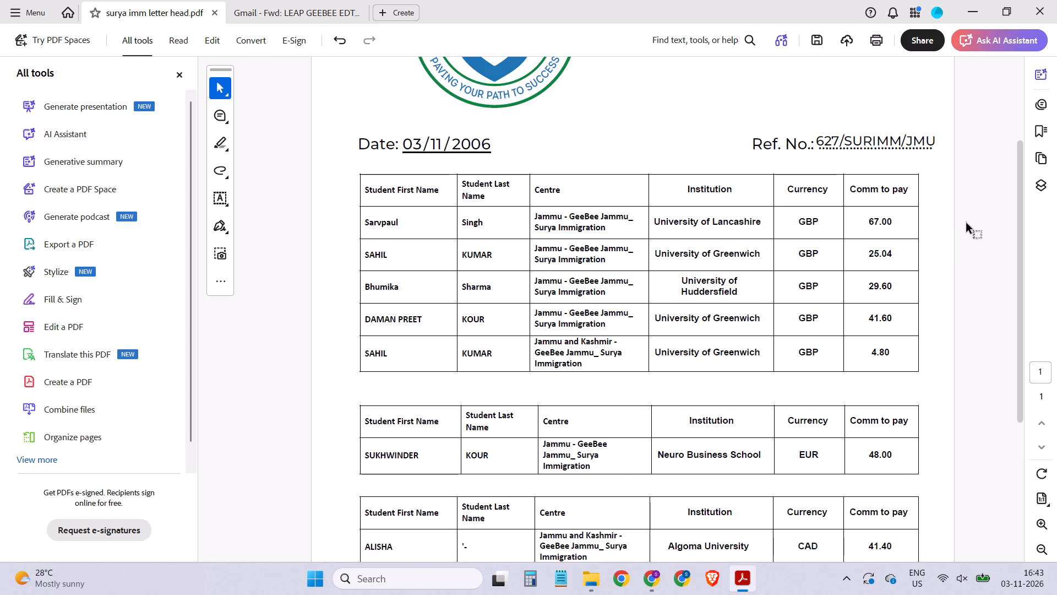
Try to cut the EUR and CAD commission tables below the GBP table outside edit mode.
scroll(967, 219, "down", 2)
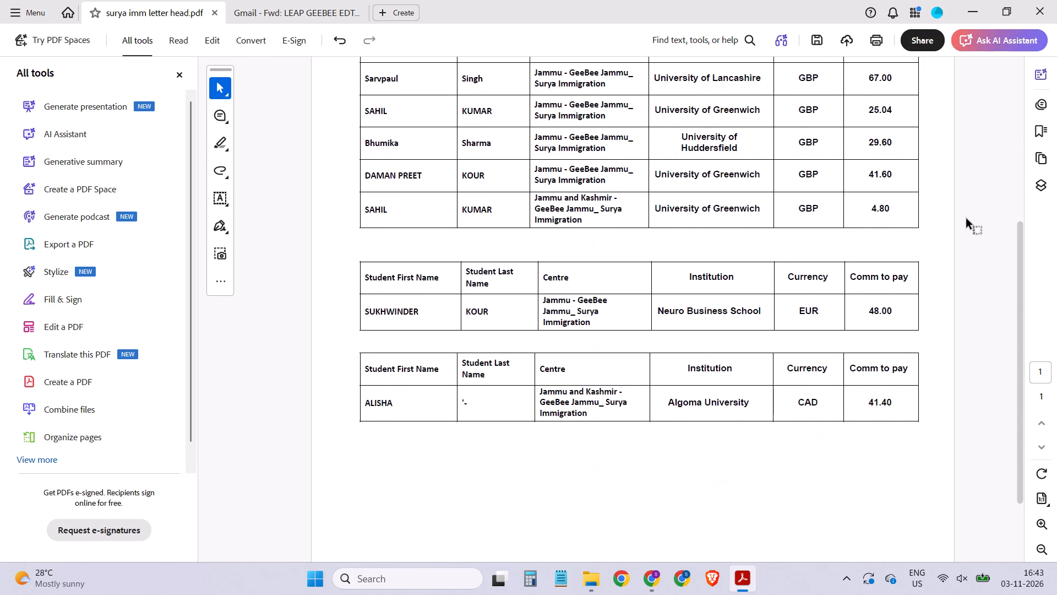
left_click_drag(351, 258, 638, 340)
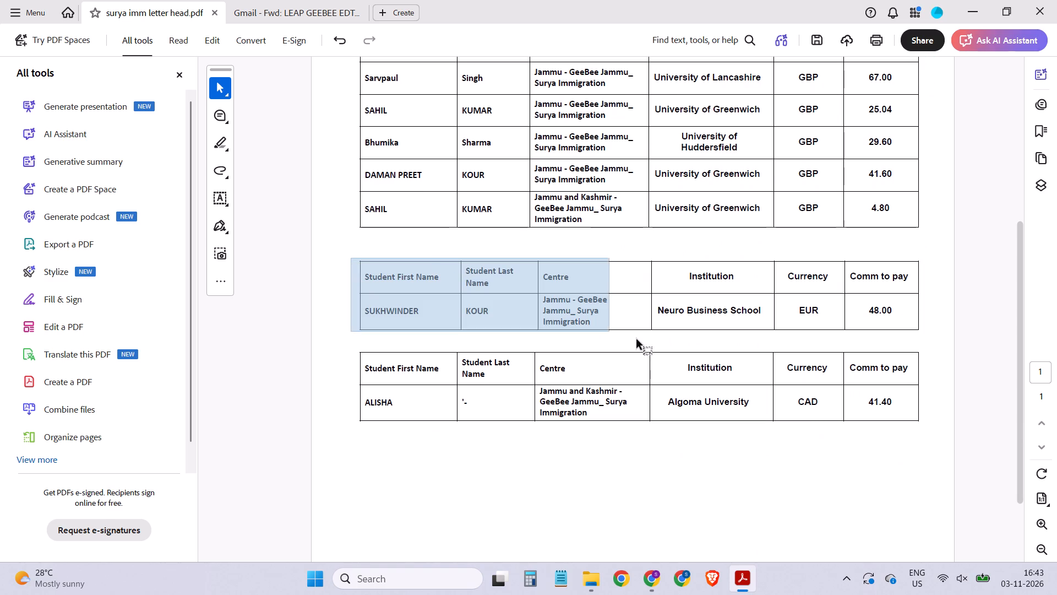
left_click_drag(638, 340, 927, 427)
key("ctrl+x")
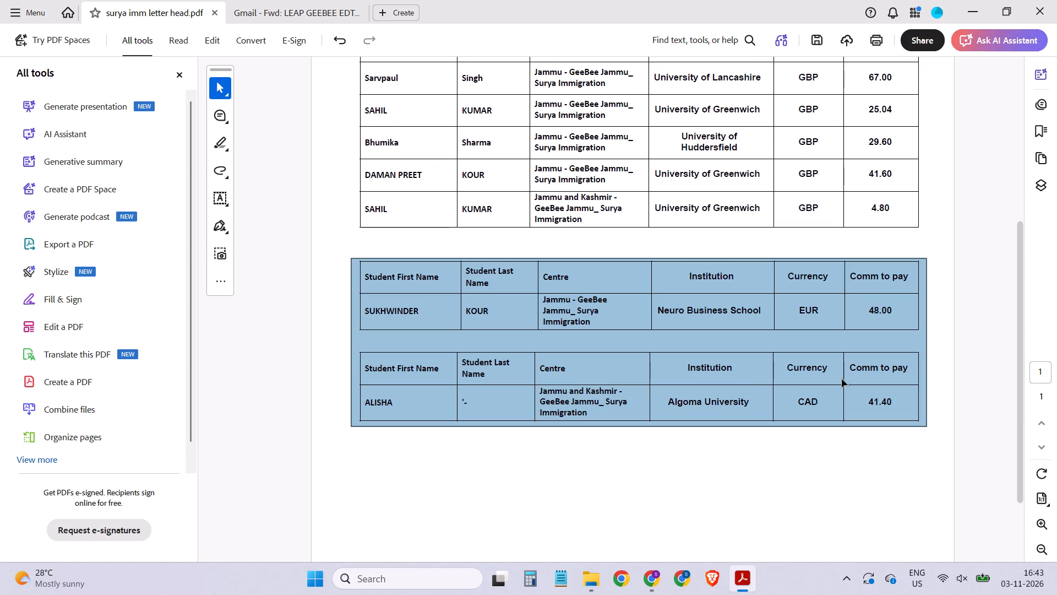
Cut the EUR and CAD commission tables from page 1 in edit mode, leaving only the GBP table.
left_click(216, 41)
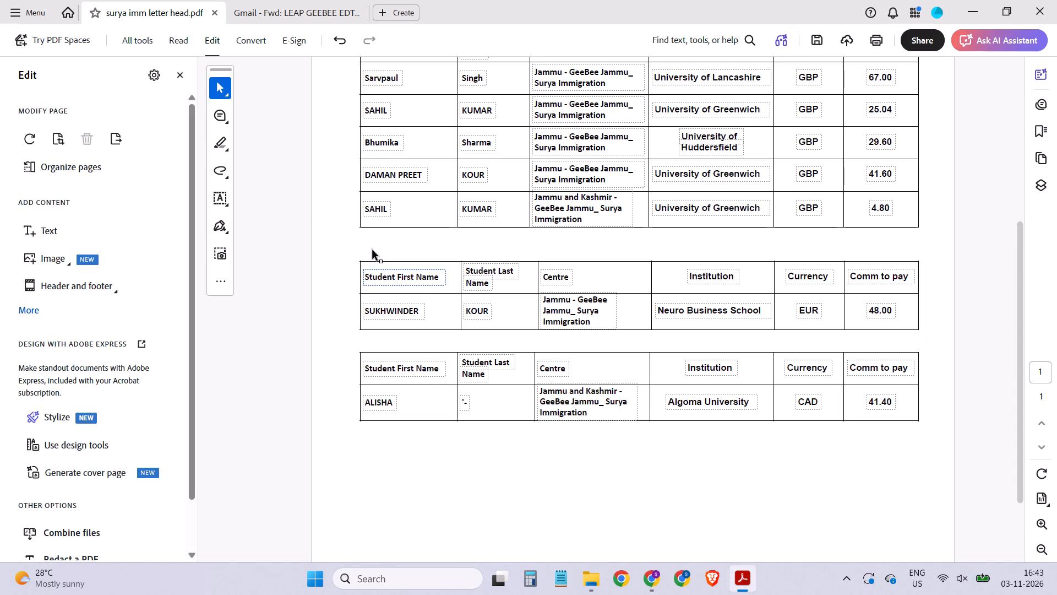
left_click_drag(344, 250, 935, 441)
key("ctrl+x")
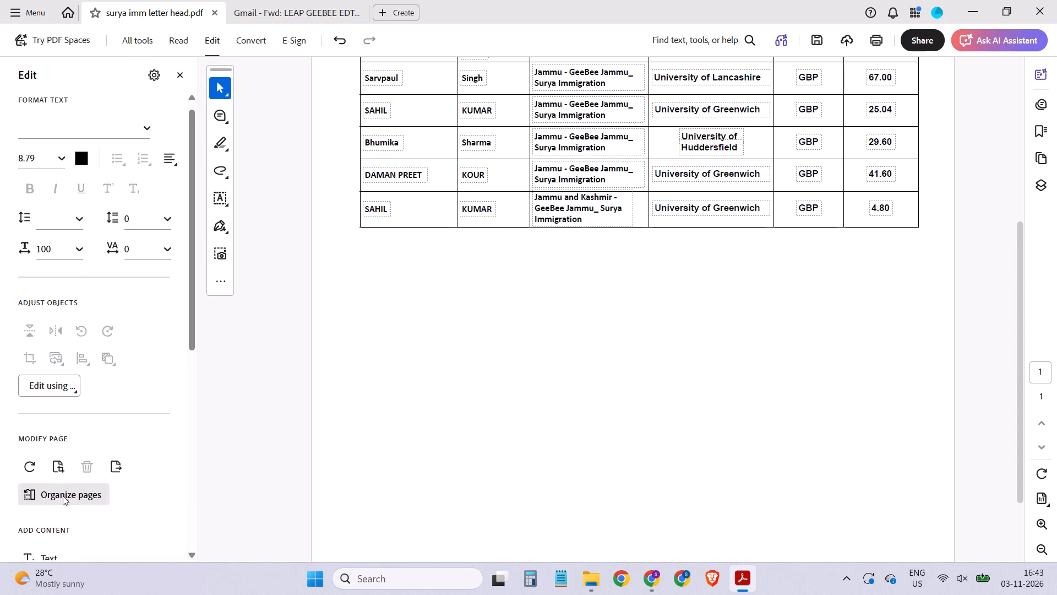
Insert a blank page after page 1 of the letterhead document.
left_click(58, 498)
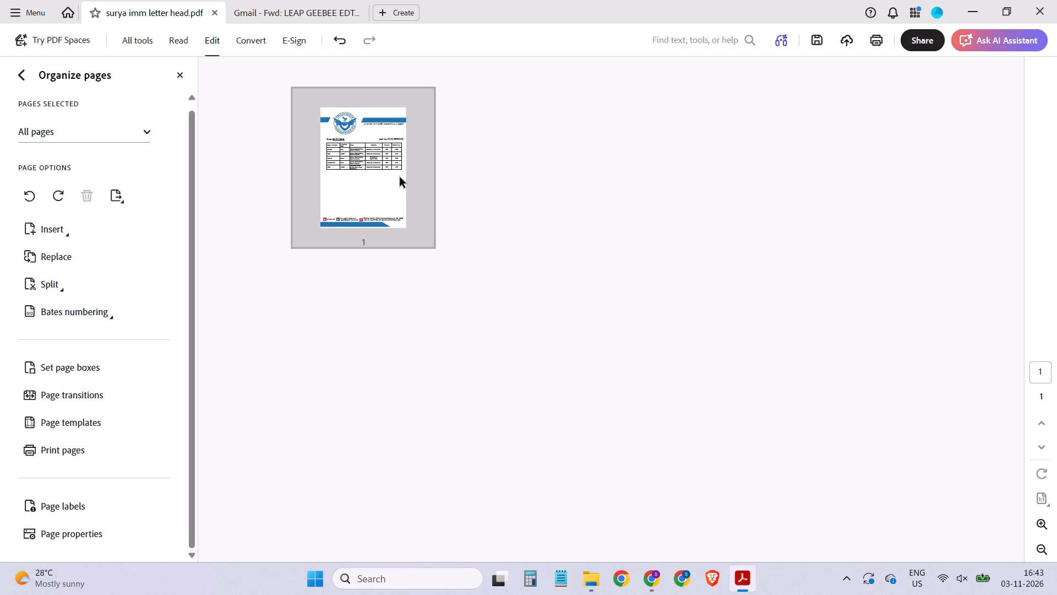
right_click(400, 177)
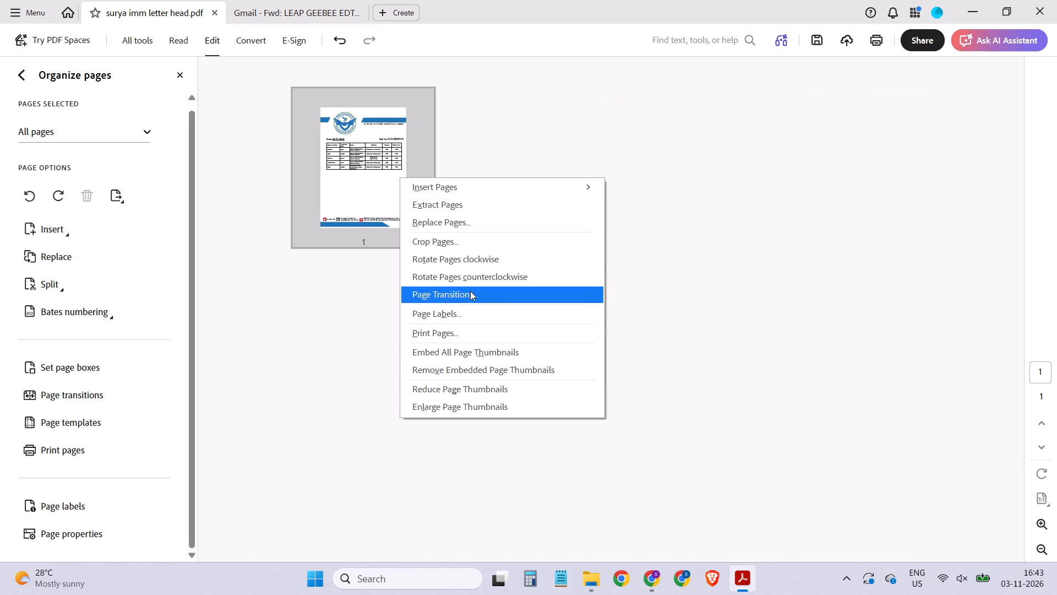
left_click(473, 186)
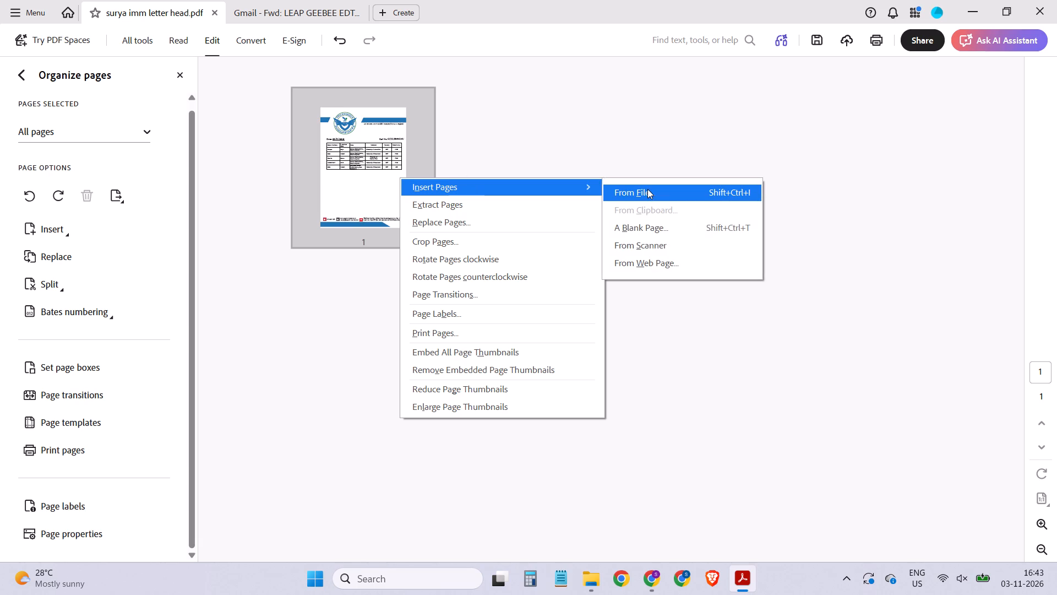
left_click(655, 228)
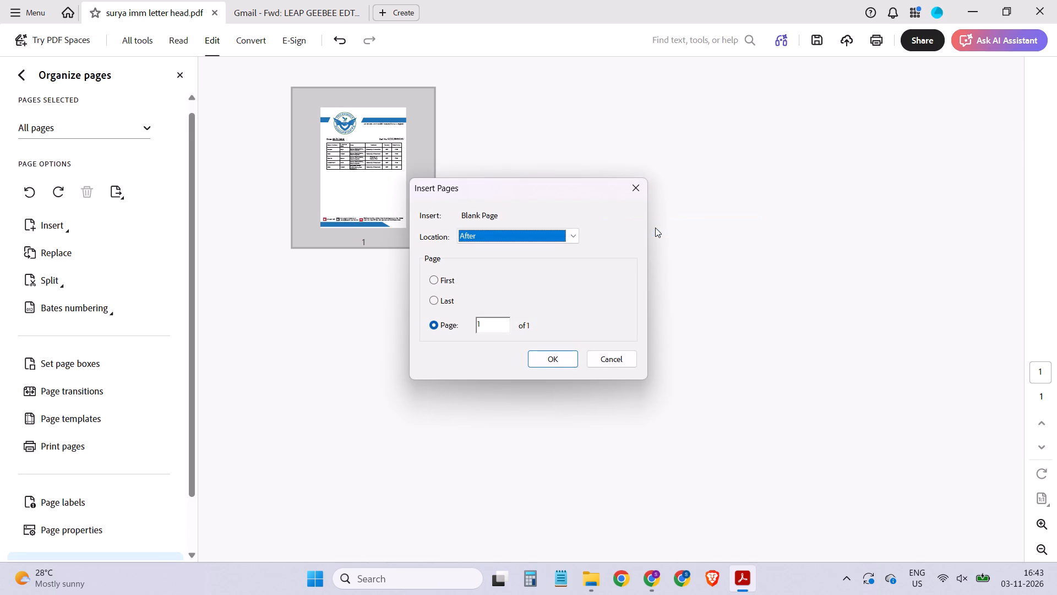
left_click(544, 366)
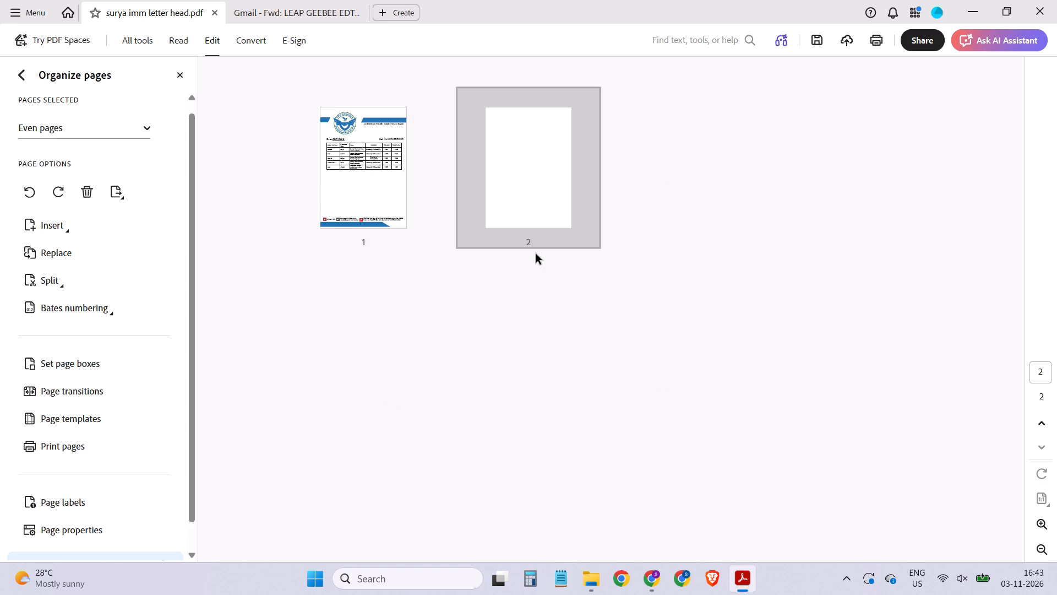
Paste the cut EUR and CAD commission tables onto the blank page 2 in edit mode.
left_click(520, 196)
double_click(489, 157)
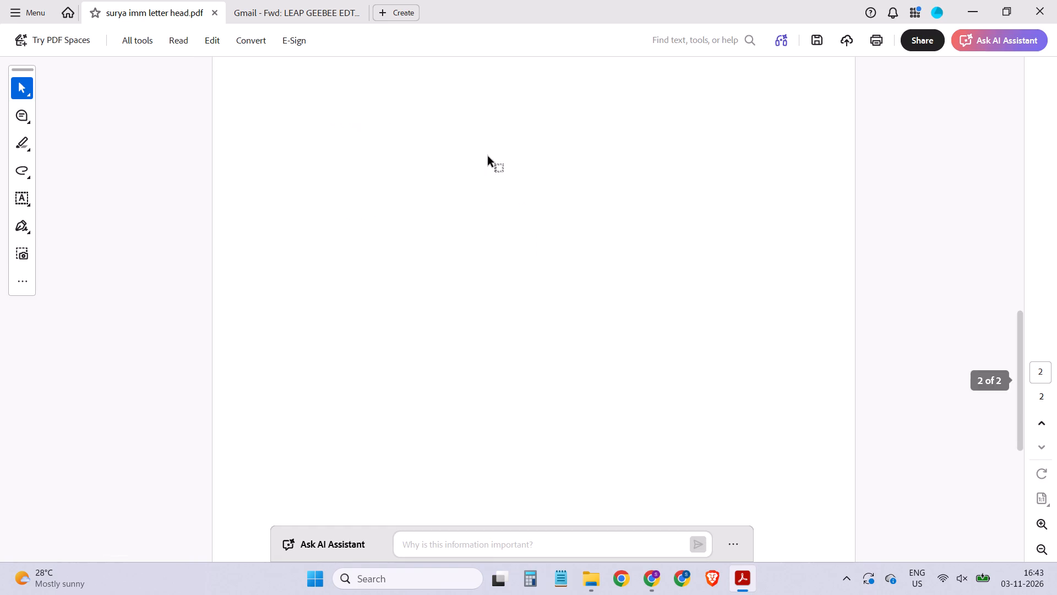
scroll(363, 196, "up", 3)
scroll(361, 229, "down", 2)
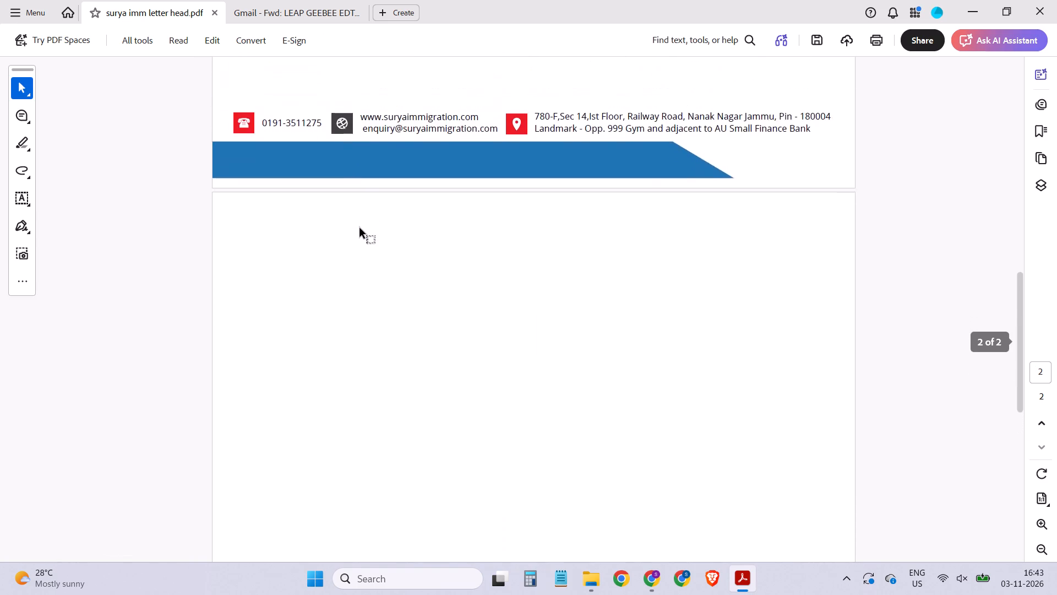
scroll(361, 229, "down", 1)
left_click(358, 230)
key("ctrl+v")
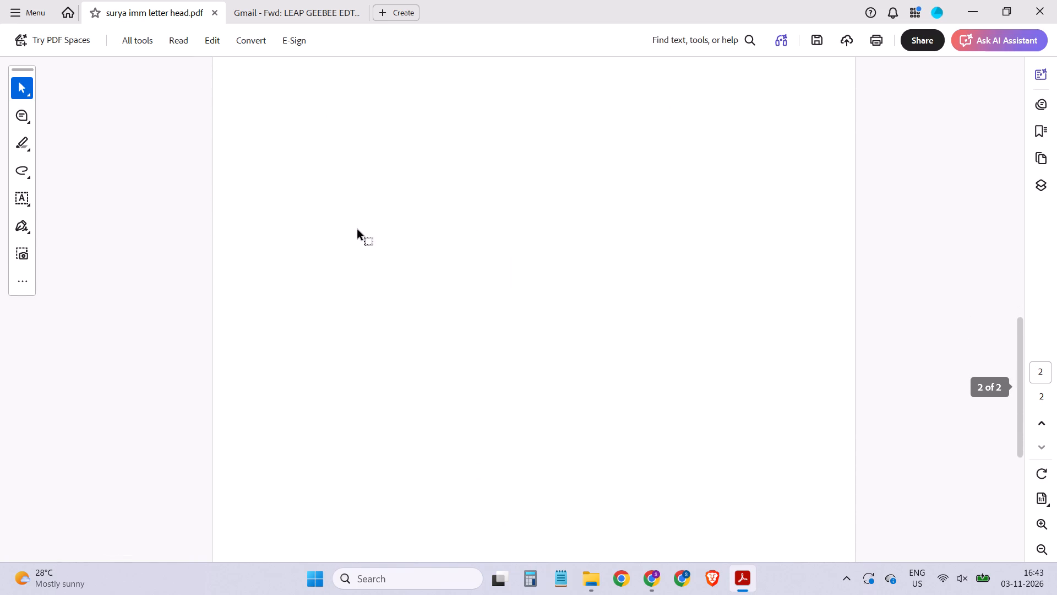
left_click(209, 37)
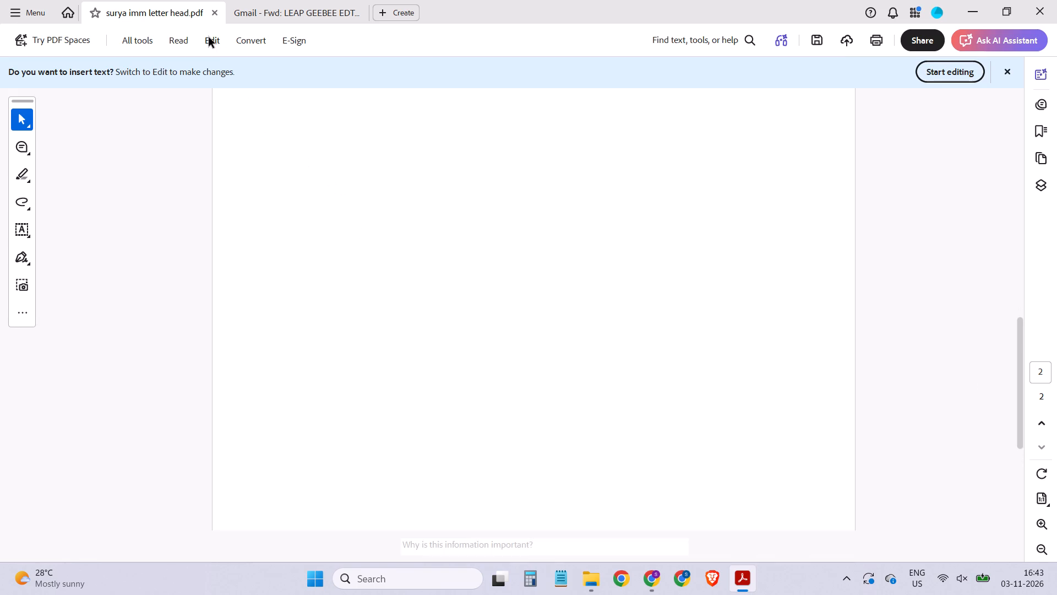
left_click(415, 165)
key("ctrl+v")
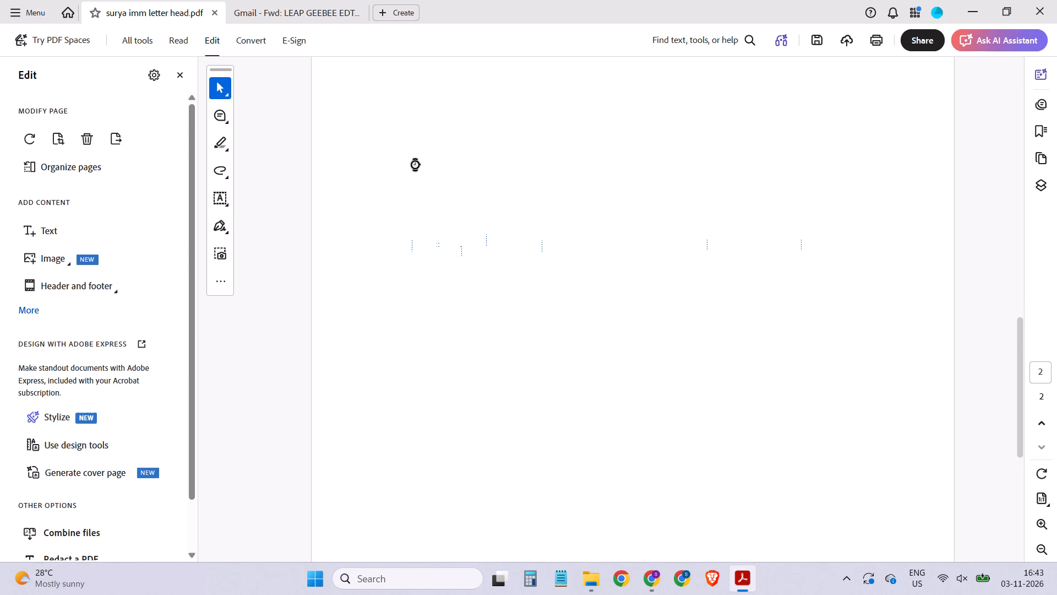
left_click(613, 198)
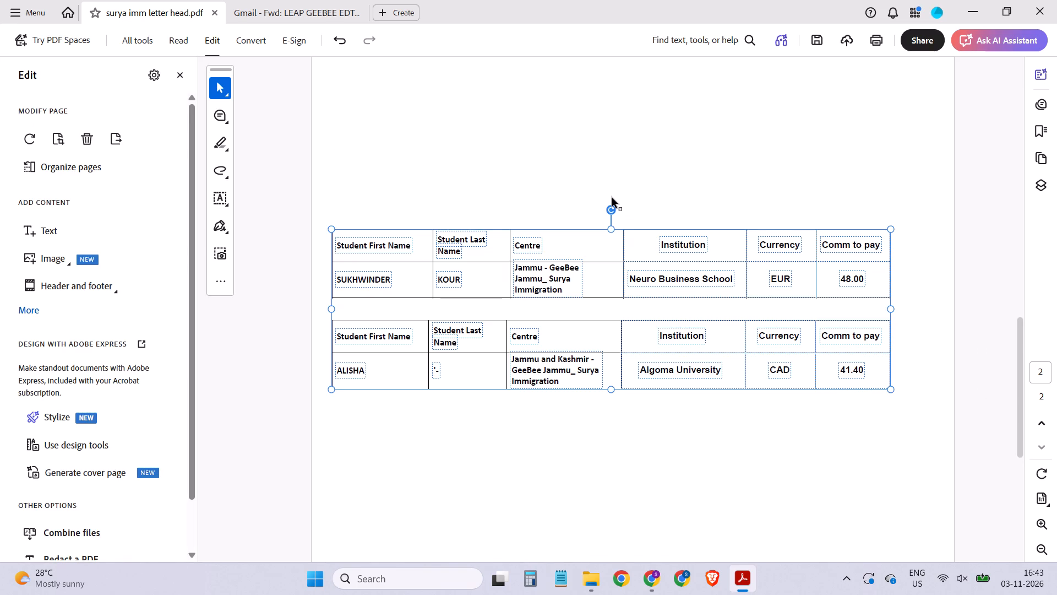
scroll(613, 198, "up", 9)
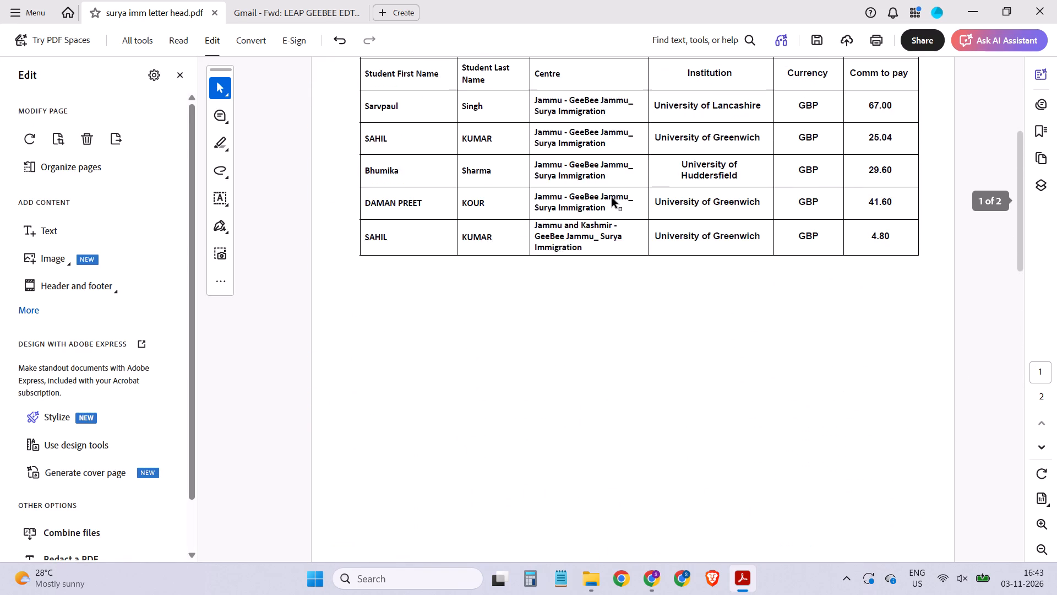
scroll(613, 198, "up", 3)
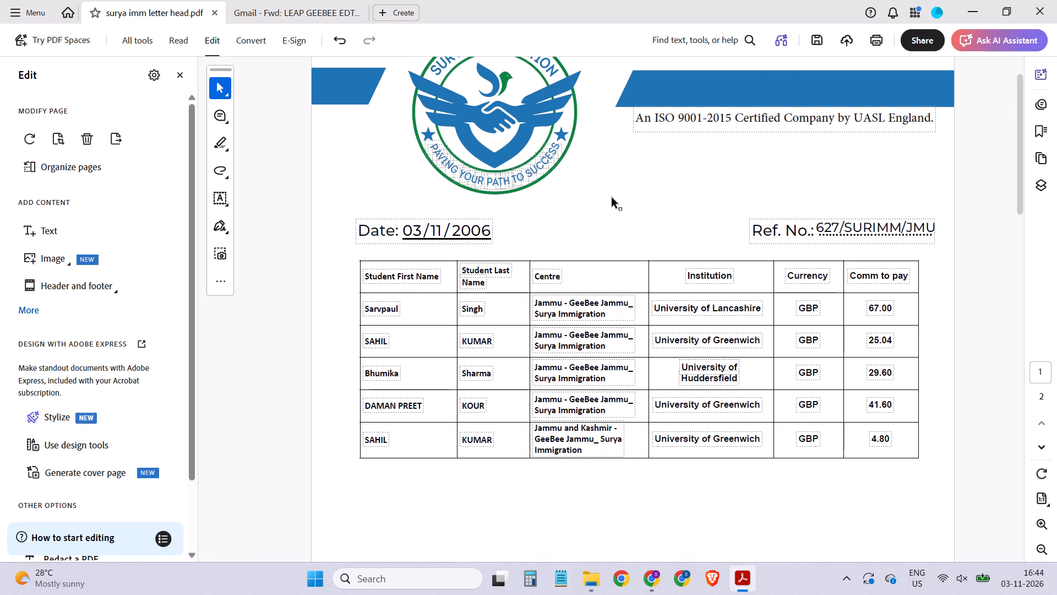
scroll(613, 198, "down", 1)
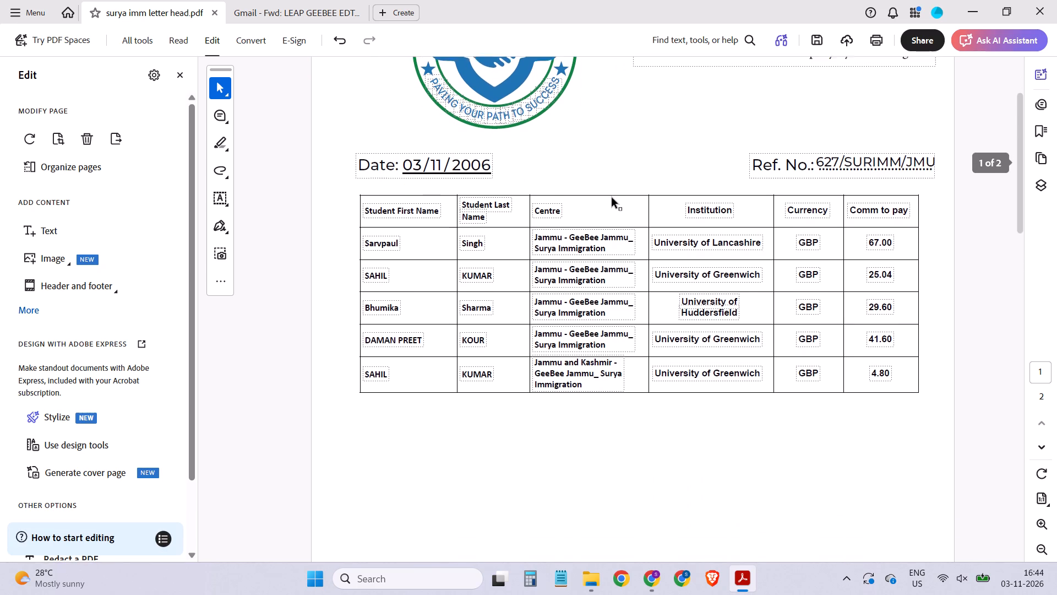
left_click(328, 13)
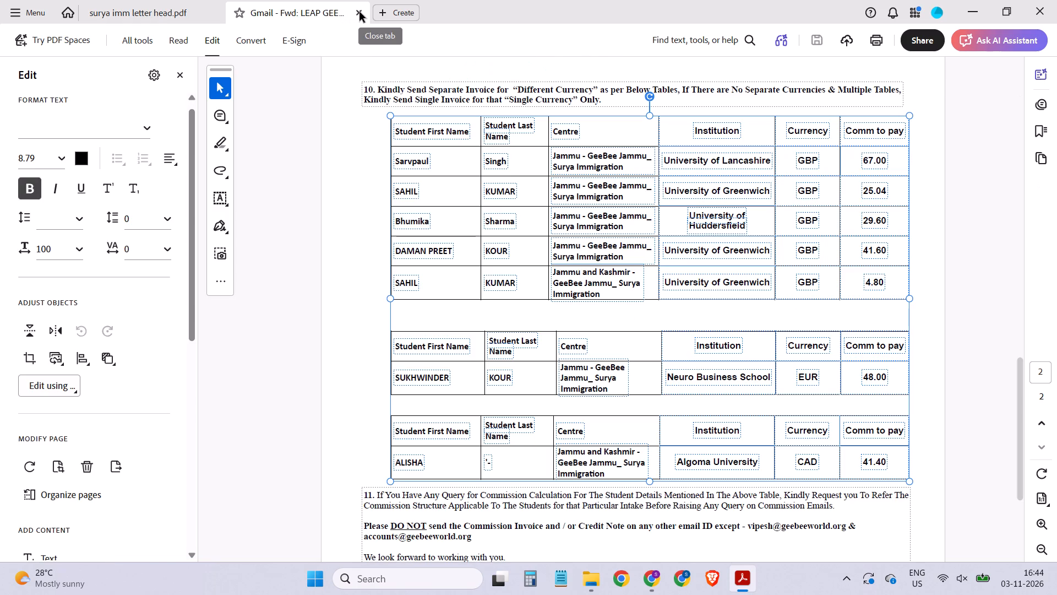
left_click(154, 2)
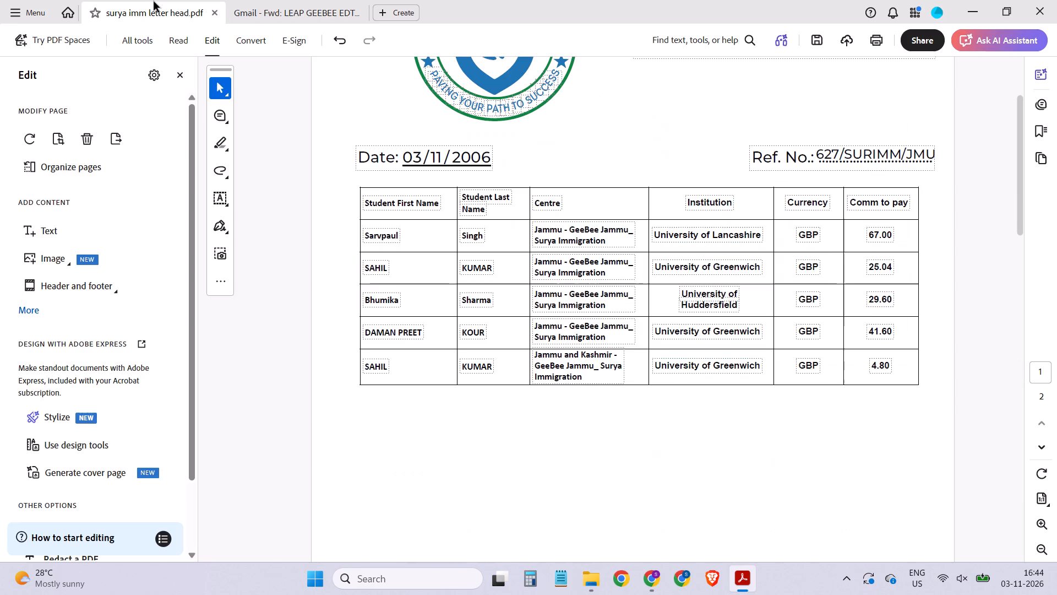
Duplicate the last row of the GBP commission table on page 1, the row with 4.80 commission.
left_click(763, 446)
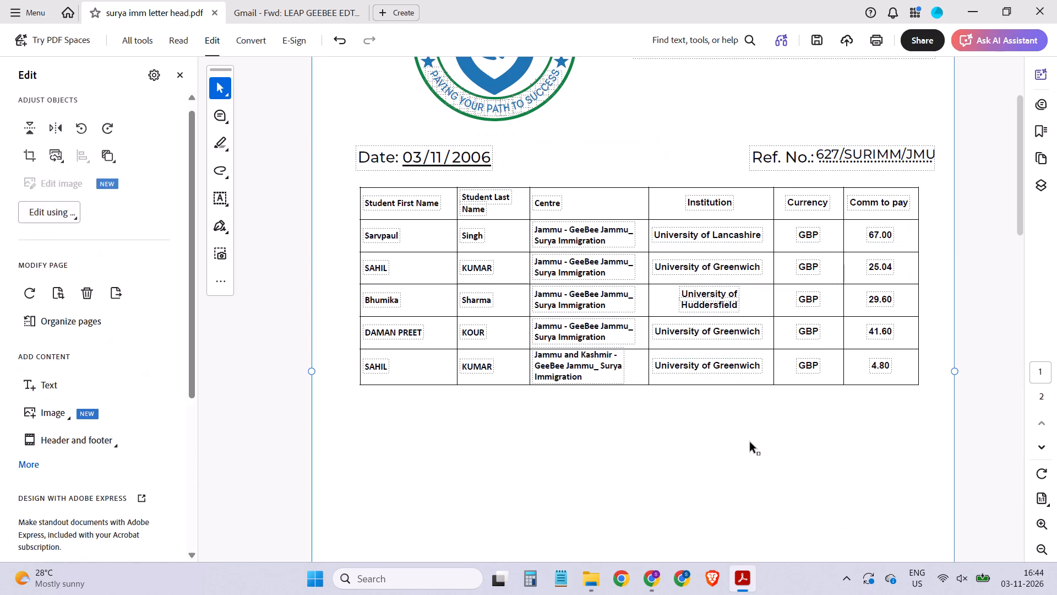
left_click_drag(421, 381, 496, 380)
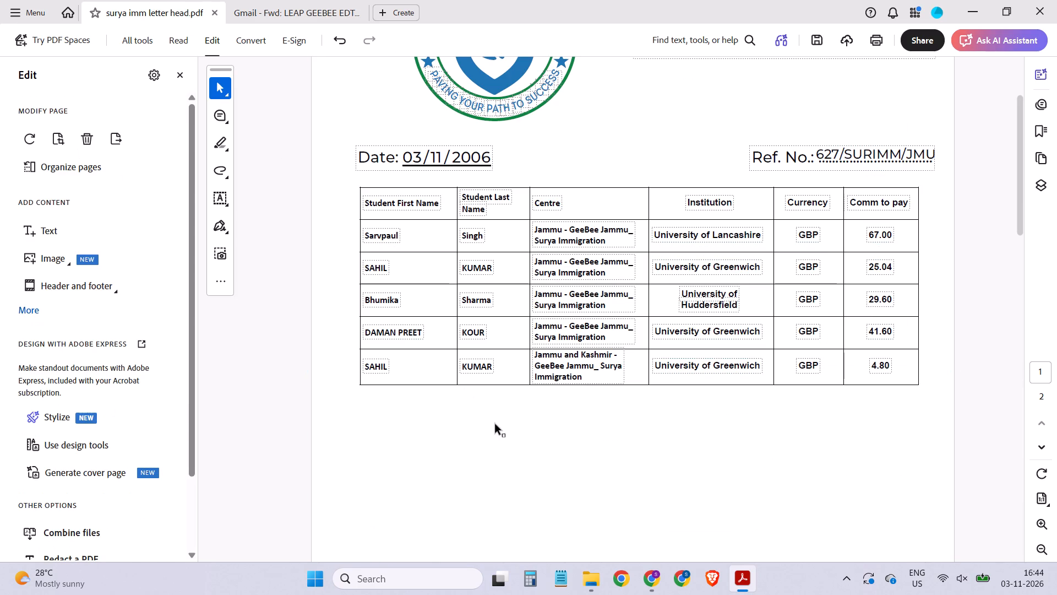
left_click(496, 425)
left_click_drag(347, 405, 855, 345)
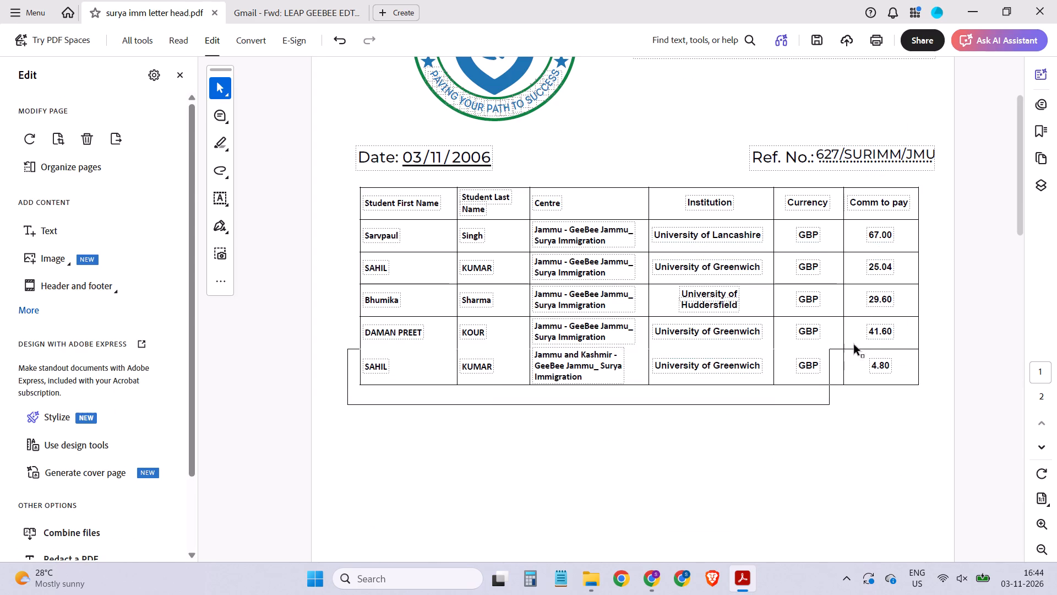
left_click_drag(855, 345, 922, 346)
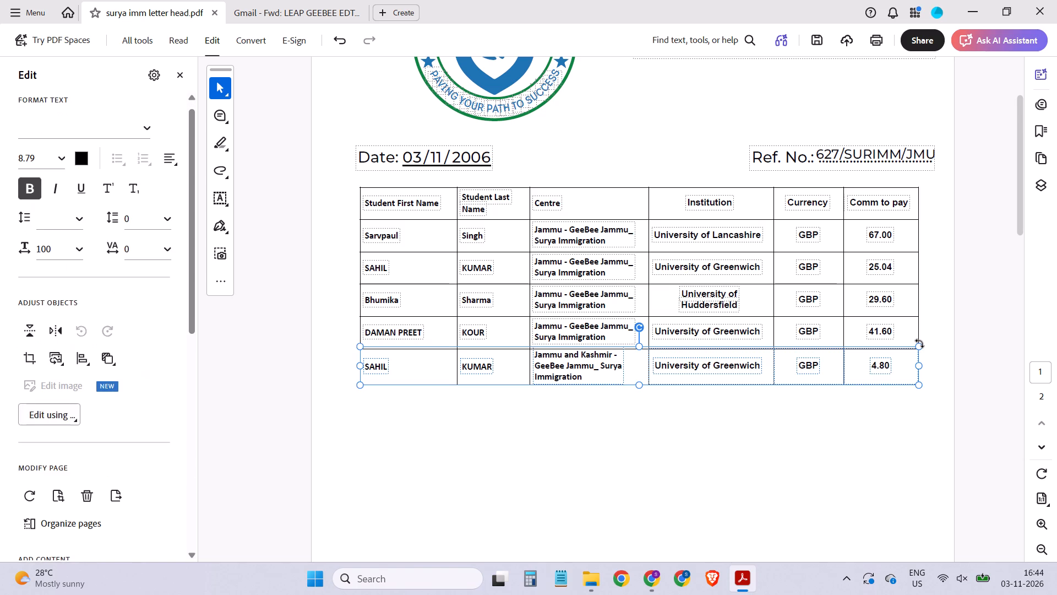
key("ctrl+c")
key("ctrl+v")
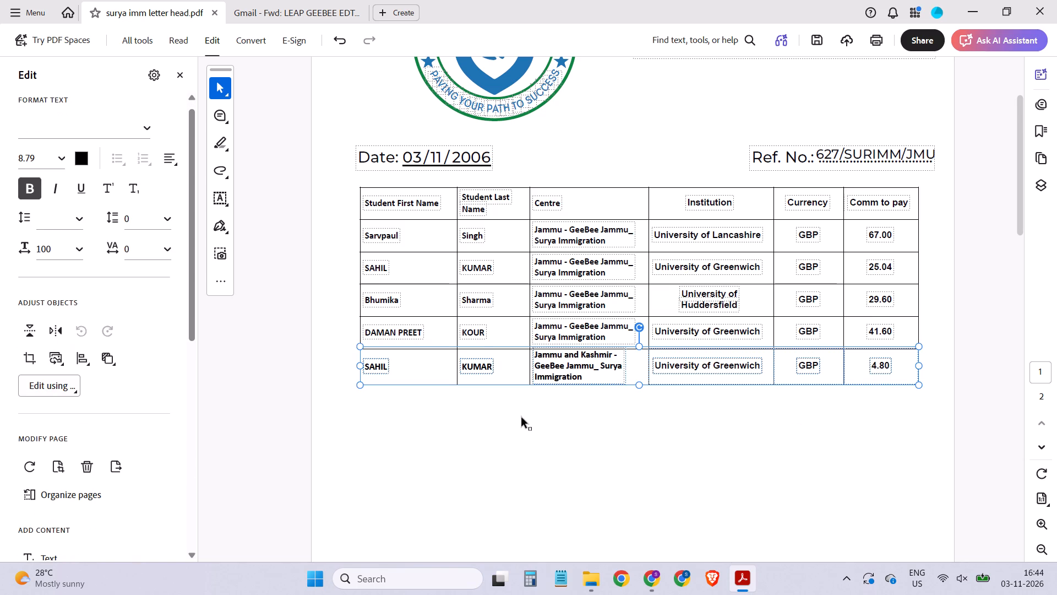
Move the duplicated row down so it sits directly beneath the GBP table's last row as an extra row.
key("shift+Down")
key("shift+Down")
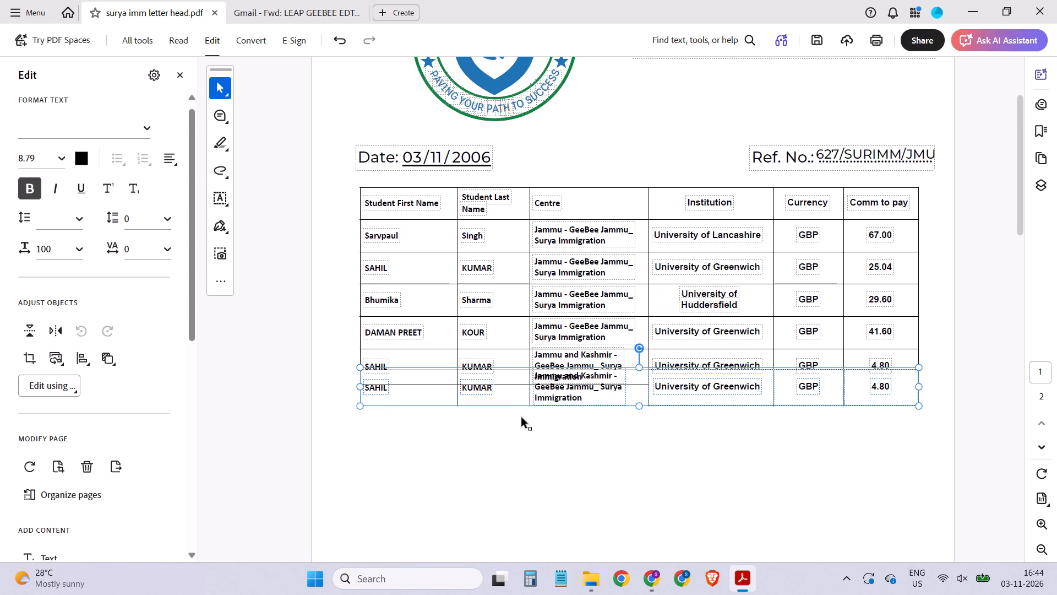
key("shift+Down")
key("Down")
key("Down")
key("Down")
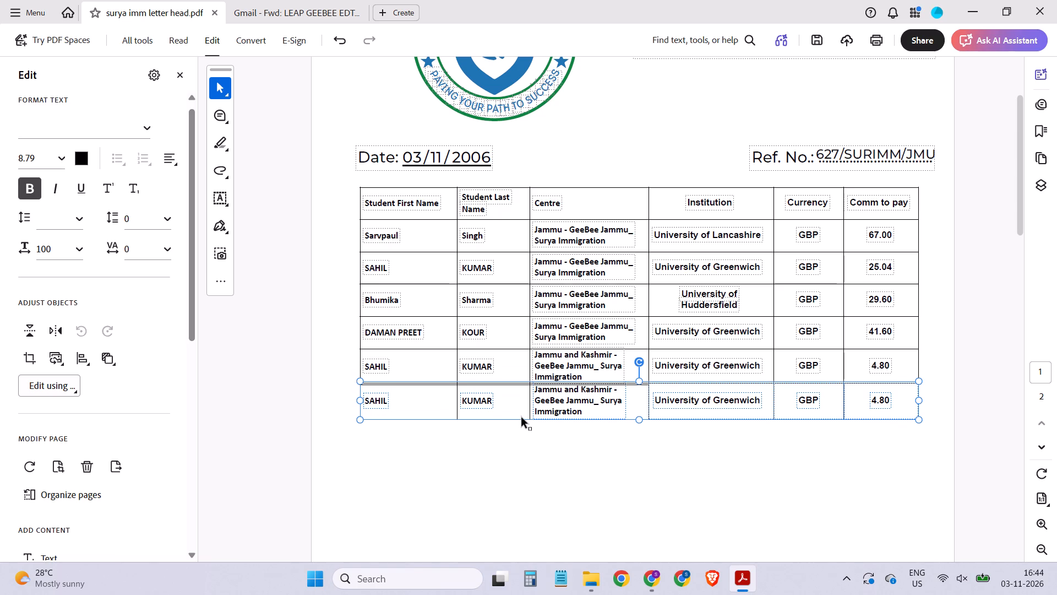
key("Down")
key("Down")
key("Down")
key("Up")
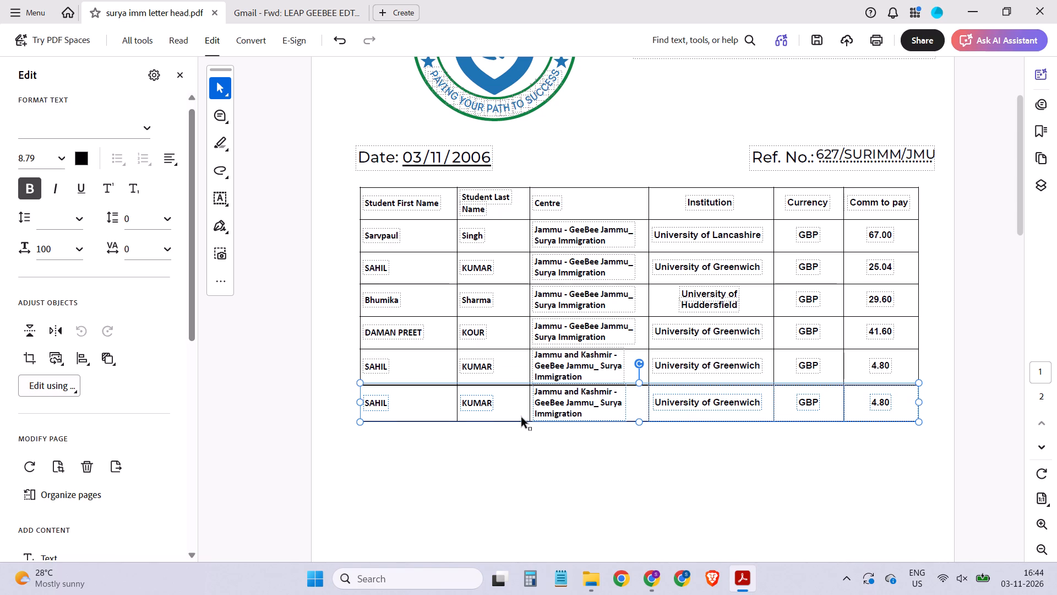
left_click(700, 450)
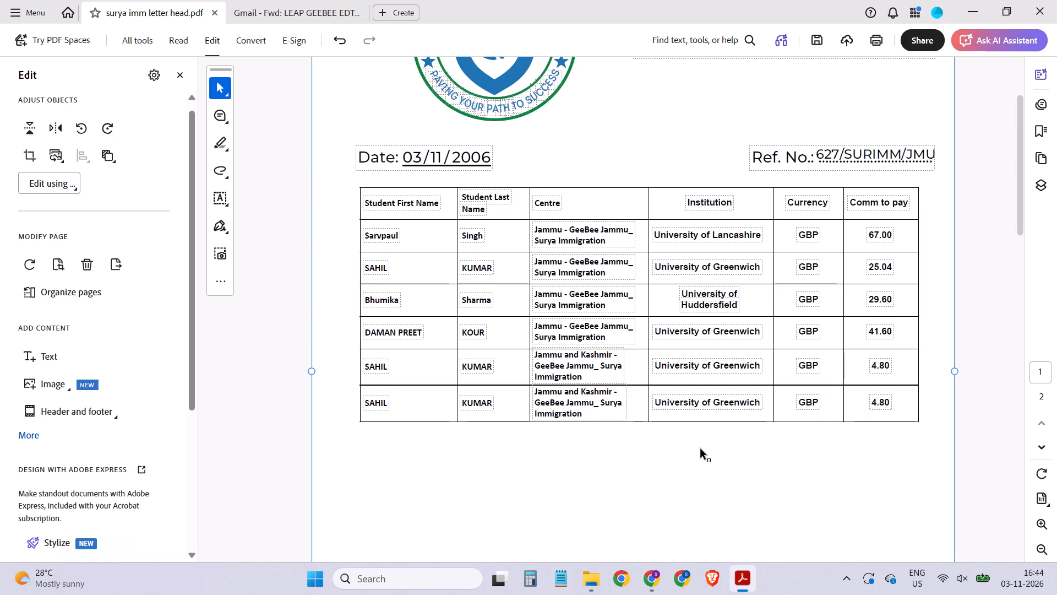
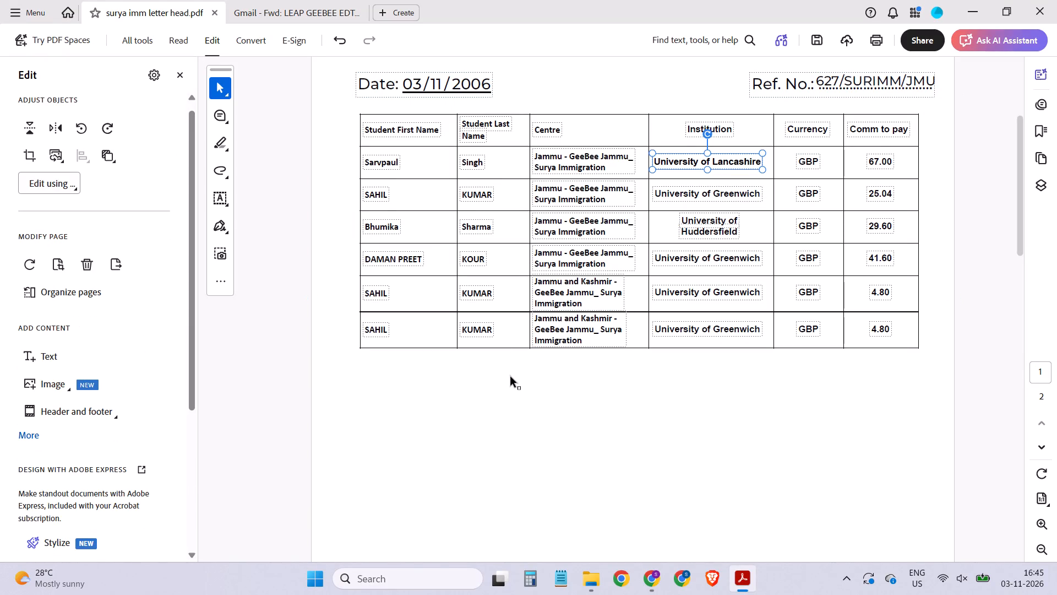
Move the duplicate "University of Lancashire" text down the Institution column to just below the last row of the GBP table.
key("shift+Down")
key("shift+Down")
key("shift+Down")
key("shift+Down")
key("shift+Down")
key("shift+Down")
key("shift+Down")
key("shift+Down")
key("shift+Down")
key("shift+Down")
key("shift+Down")
key("shift+Down")
key("shift+Down")
key("shift+Down")
key("shift+Down")
key("shift+Down")
key("shift+Down")
key("shift+Down")
key("shift+Down")
key("shift+Down")
key("shift+Down")
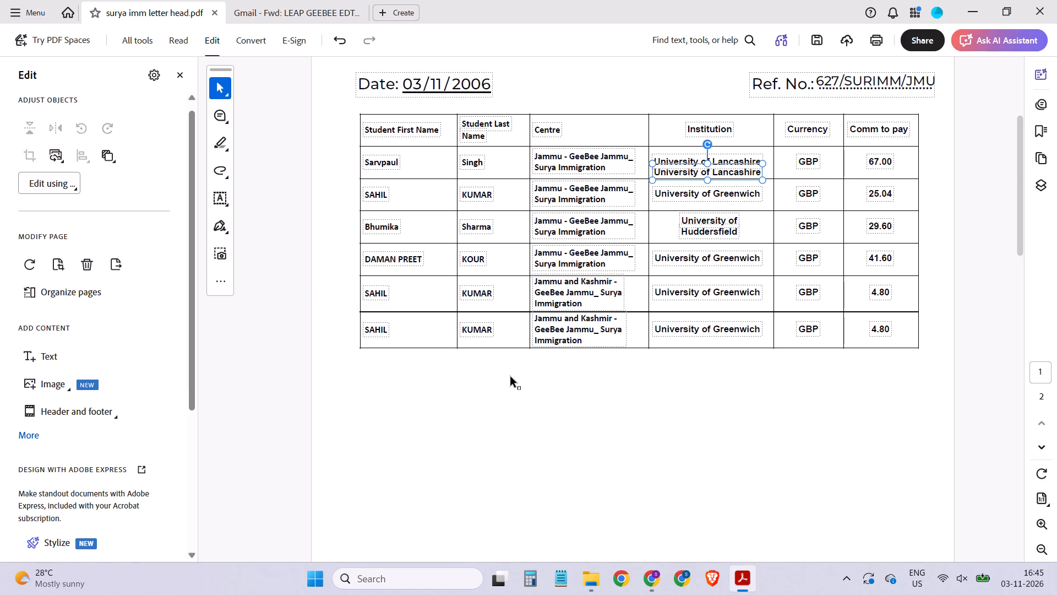
key("shift+Down")
key("shift+Down")
key("shift+Down")
key("shift+Down")
key("shift+Down")
key("shift+Down")
key("shift+Down")
key("shift+Down")
key("shift+Down")
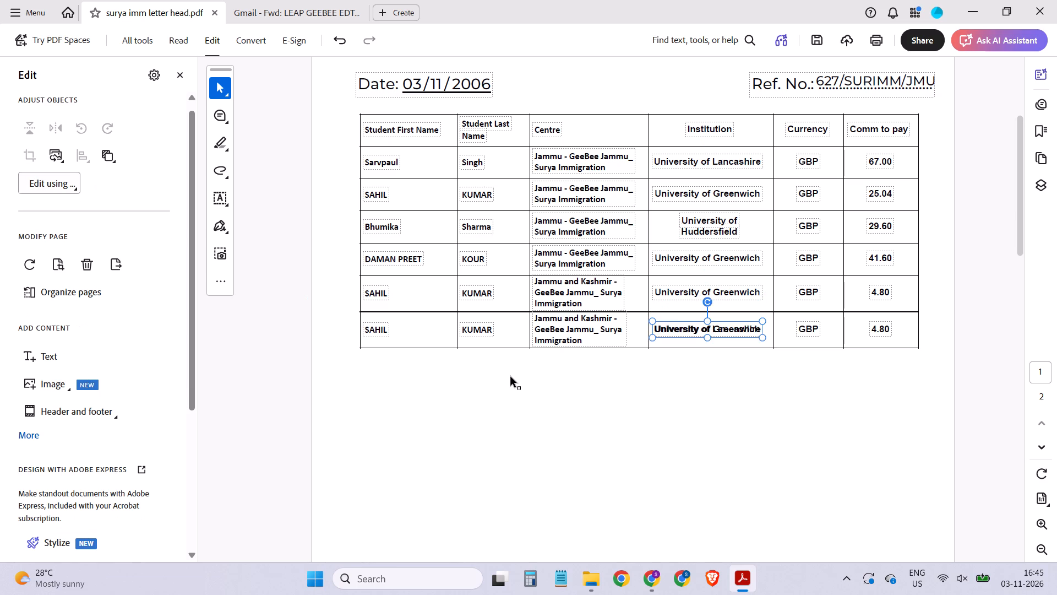
key("shift+Down")
key("shift+Down")
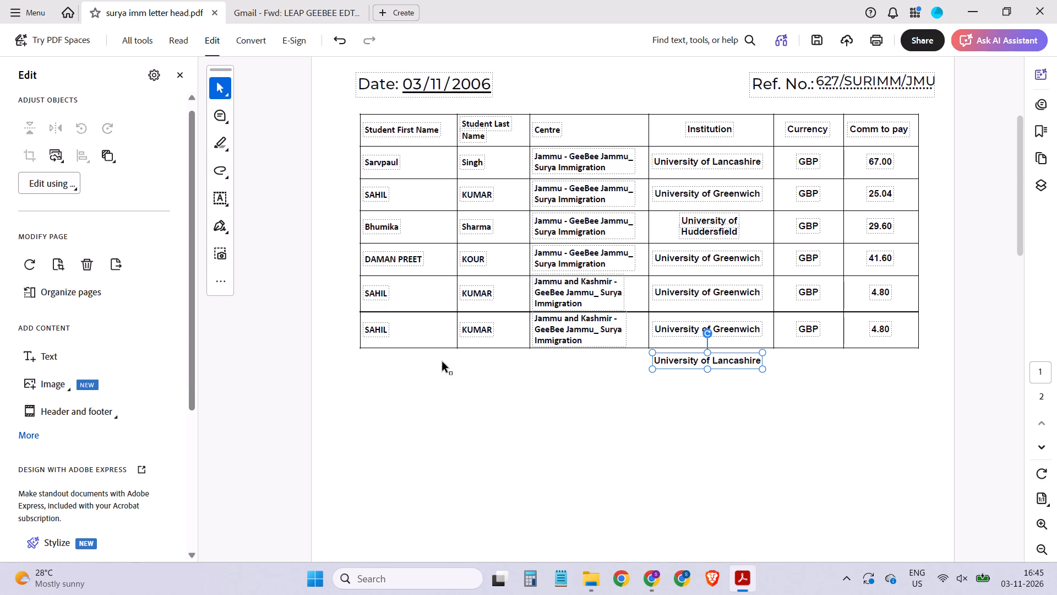
Move the loose "University of Lancashire" text on page 1 to just below the GBP table, aligned with the first-name column's text.
left_click(384, 333, "shift")
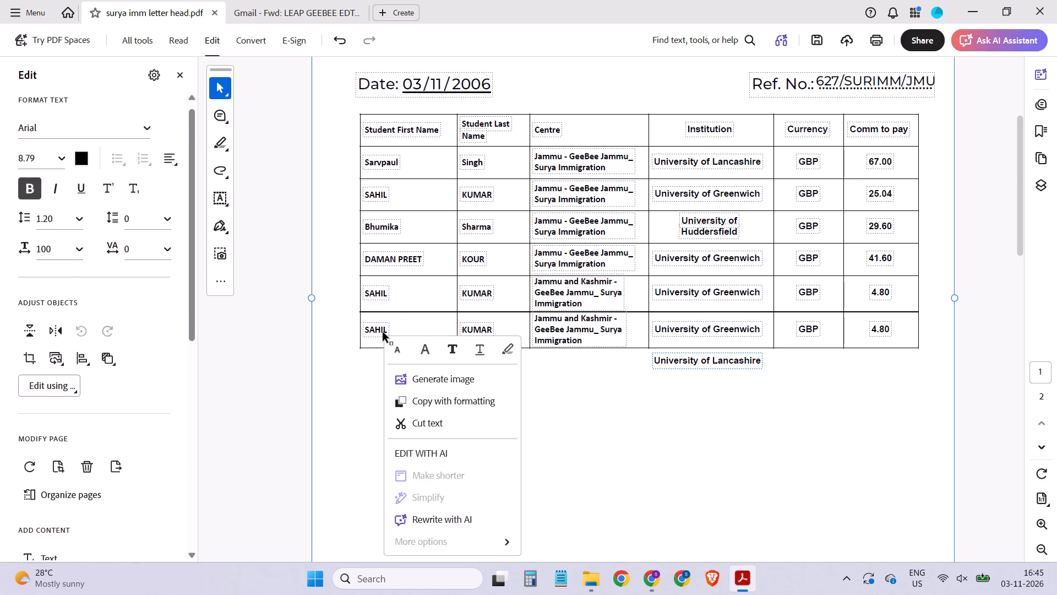
left_click(384, 333, "shift")
left_click(377, 336)
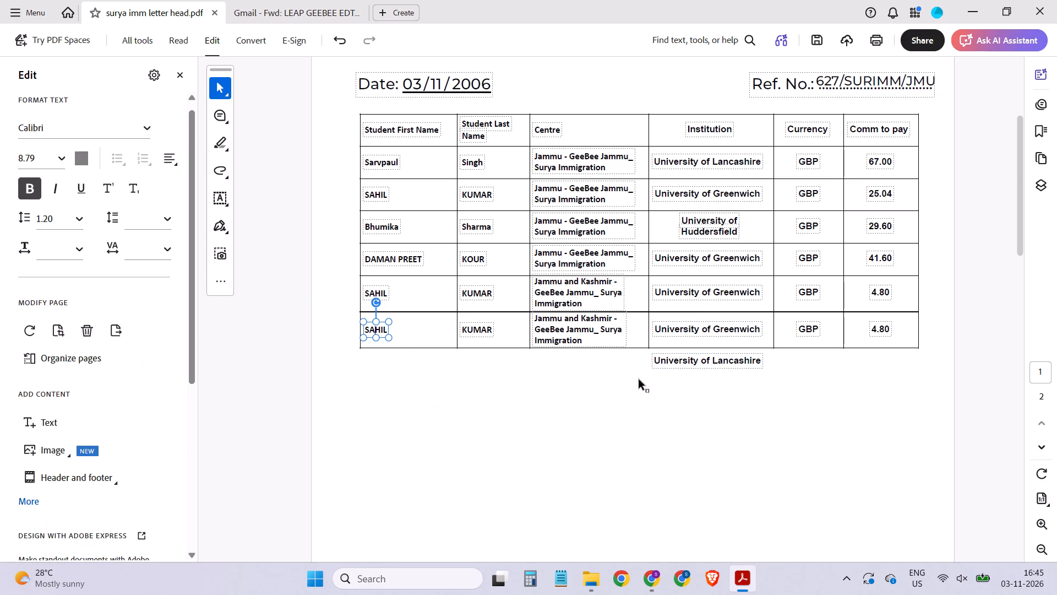
left_click(688, 365, "shift")
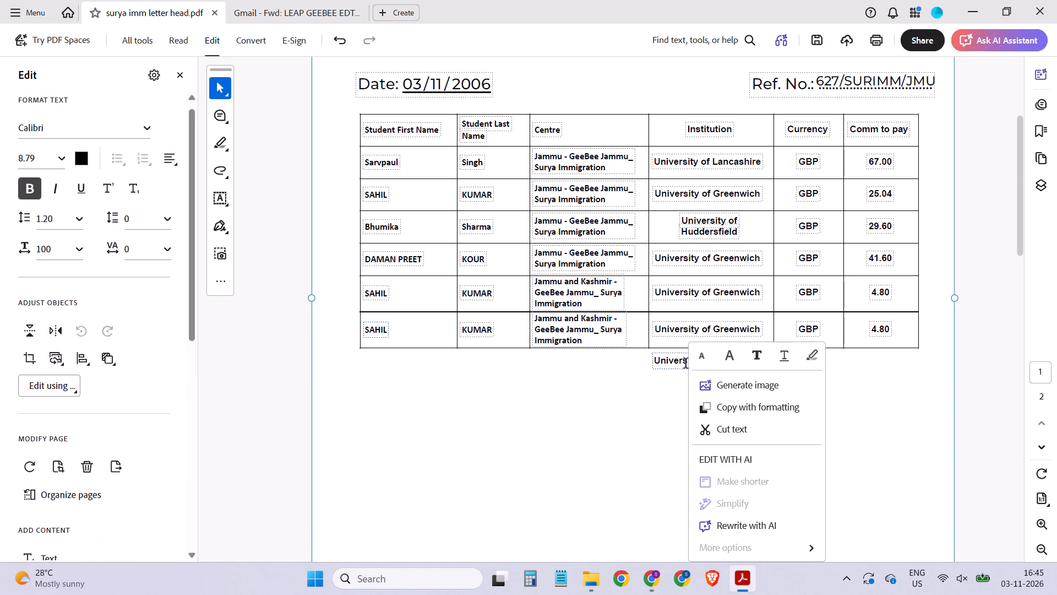
left_click(663, 370)
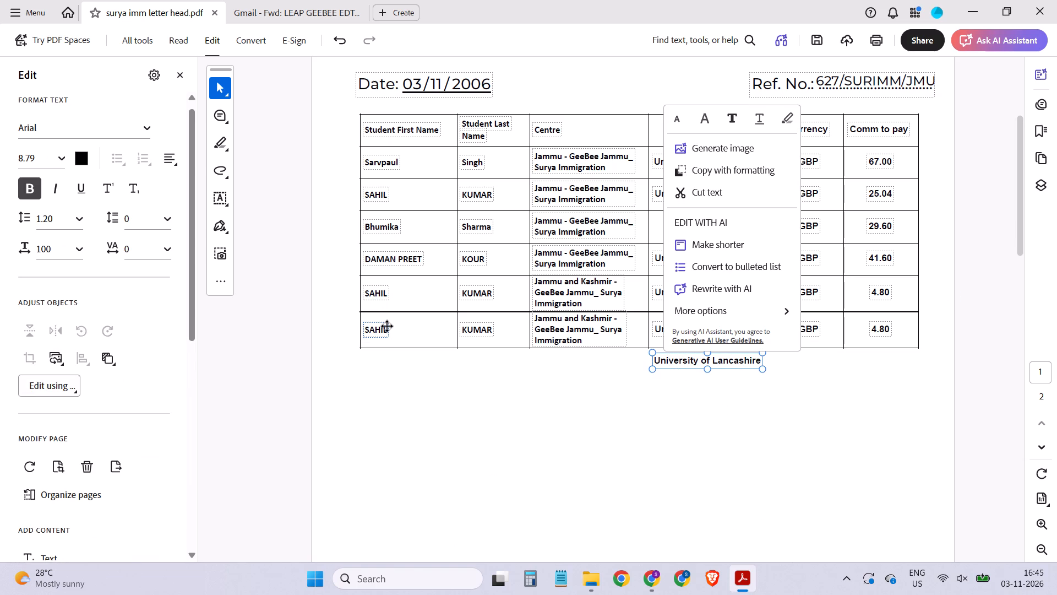
left_click(389, 327)
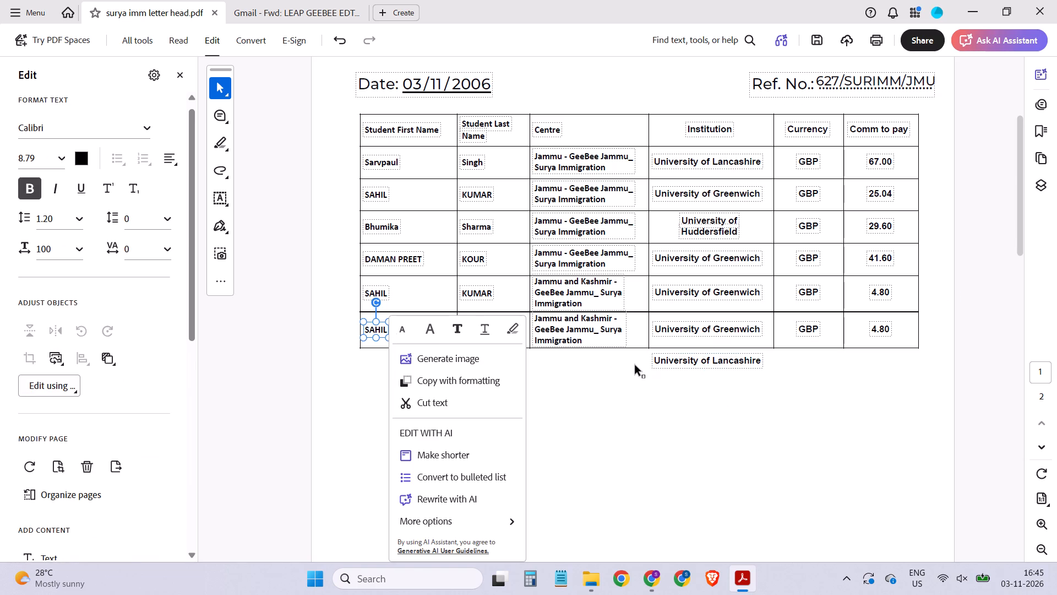
left_click(663, 361, "shift")
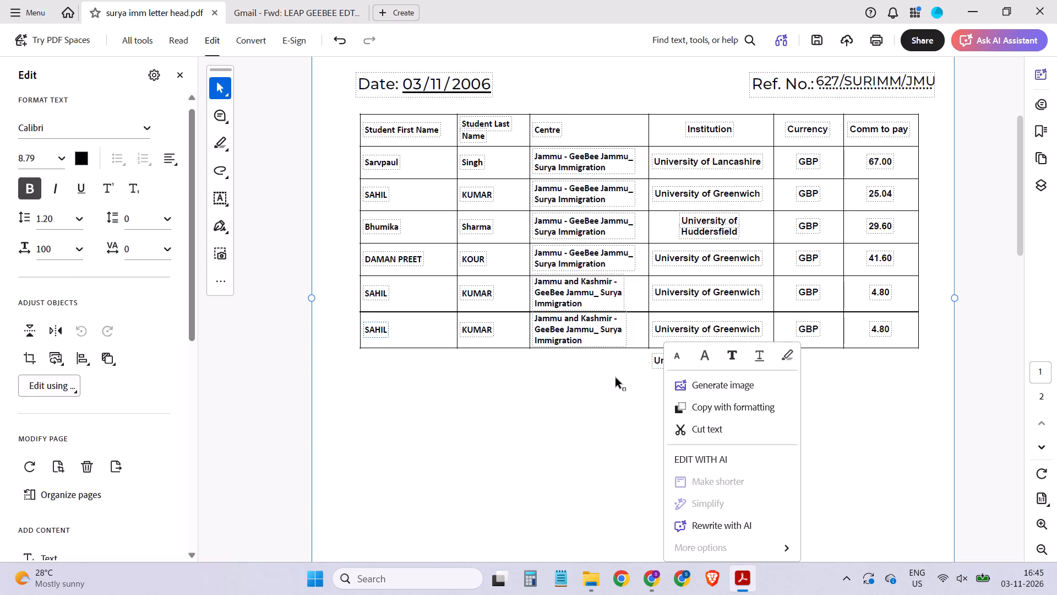
left_click(616, 379)
left_click(683, 369)
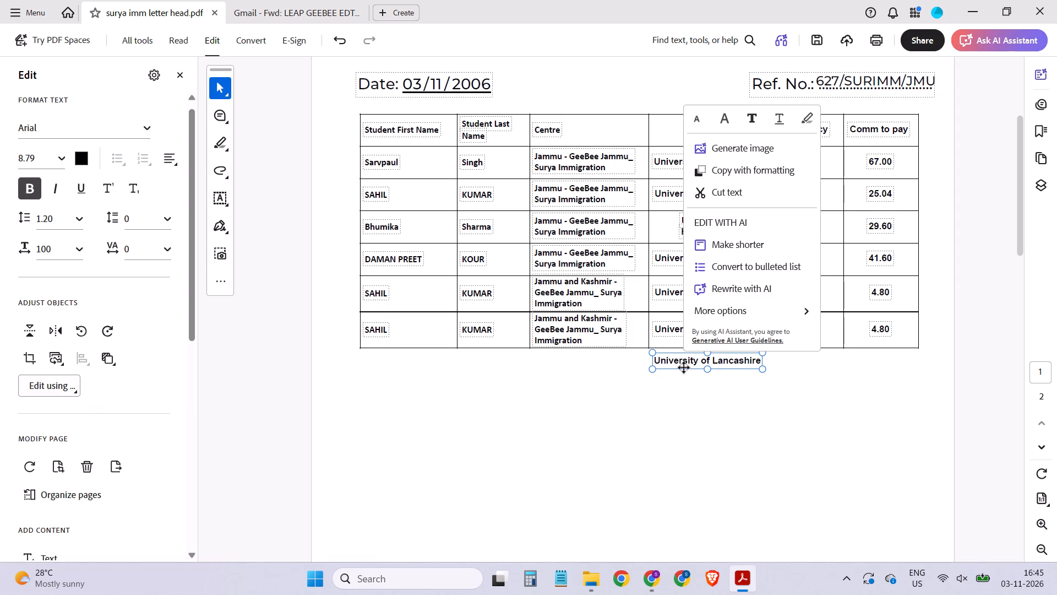
key("shift+Left")
key("shift+Left")
key("shift+Left")
key("shift+Left")
key("shift+Left")
key("shift+Left")
key("shift+Left")
key("shift+Left")
key("shift+Left")
key("shift+Left")
key("shift+Left")
key("shift+Left")
key("shift+Left")
key("shift+Left")
key("shift+Left")
key("shift+Left")
key("shift+Left")
key("shift+Left")
key("shift+Left")
key("shift+Left")
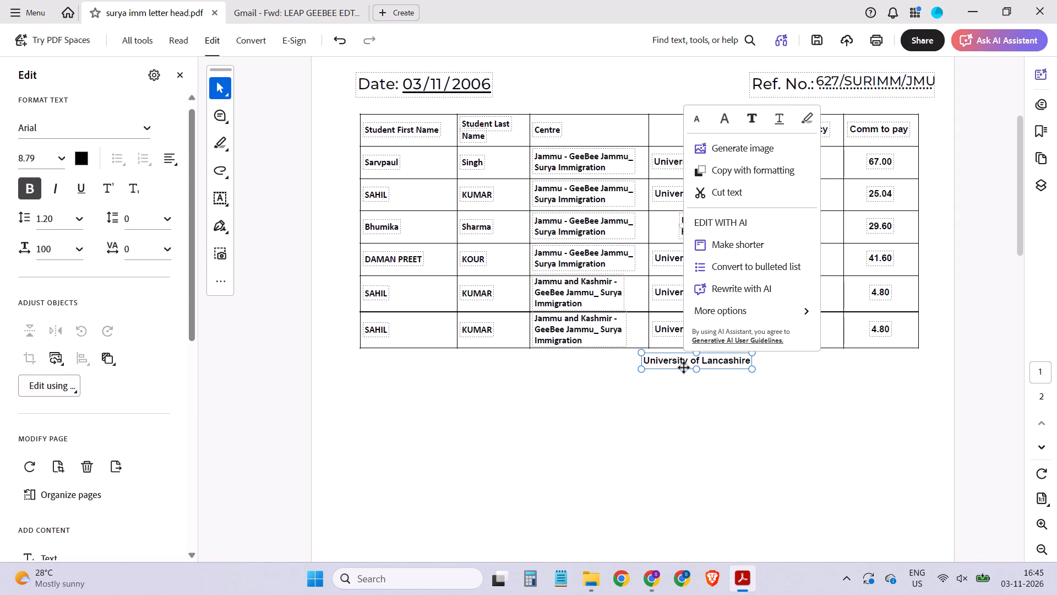
key("shift+Left")
key("shift+Left")
key("shift+Left")
key("shift+Left")
key("shift+Left")
key("shift+Left")
key("shift+Left")
key("shift+Left")
key("shift+Left")
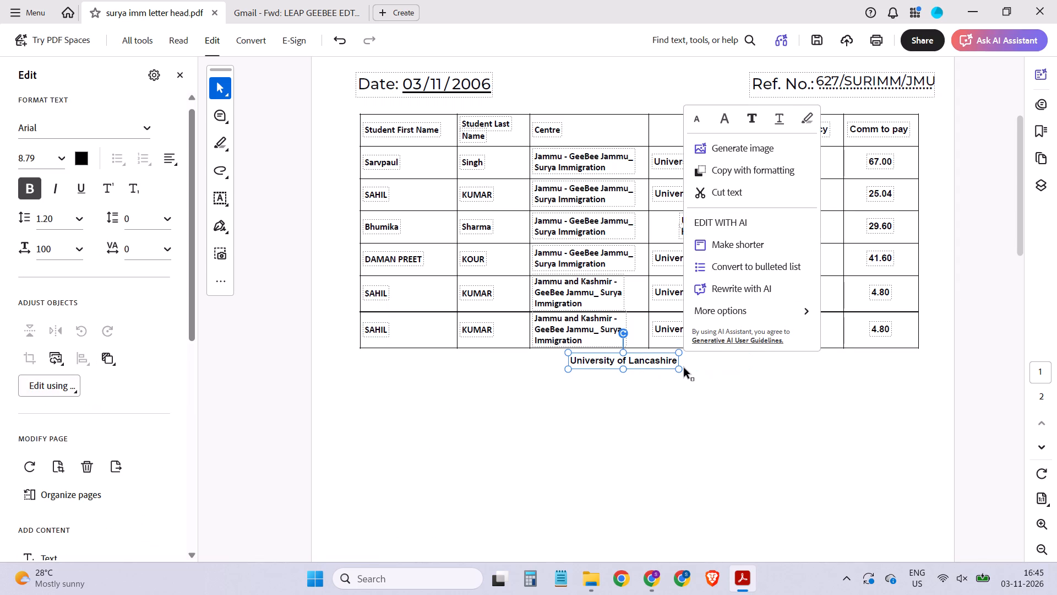
key("shift+Left")
key("shift+Left")
key("shift+Left")
key("shift+Left")
key("shift+Left")
key("shift+Left")
key("shift+Left")
key("shift+Left")
key("shift+Left")
key("shift+Left")
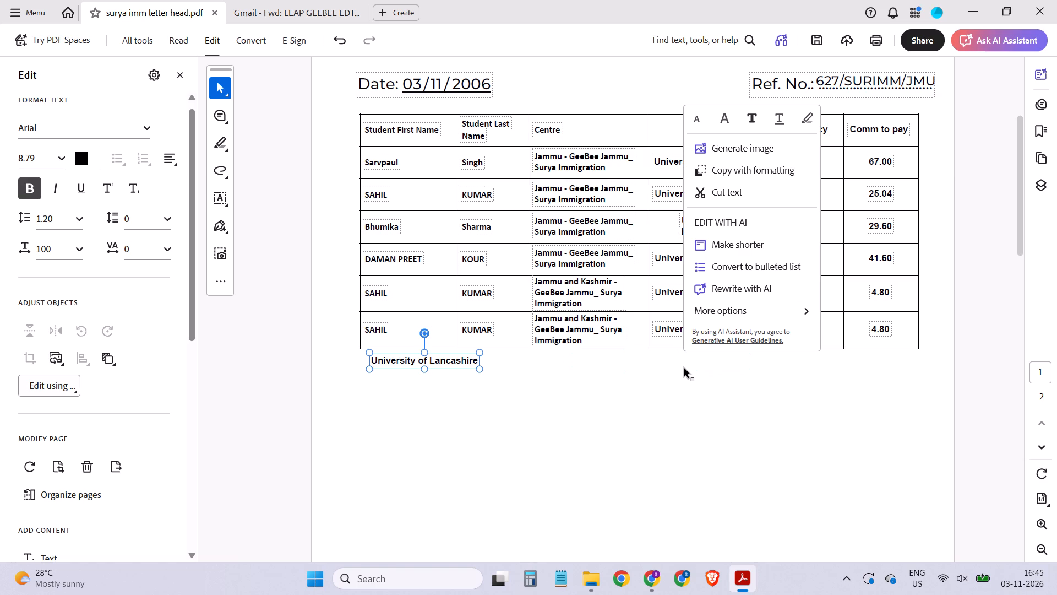
key("shift+Left")
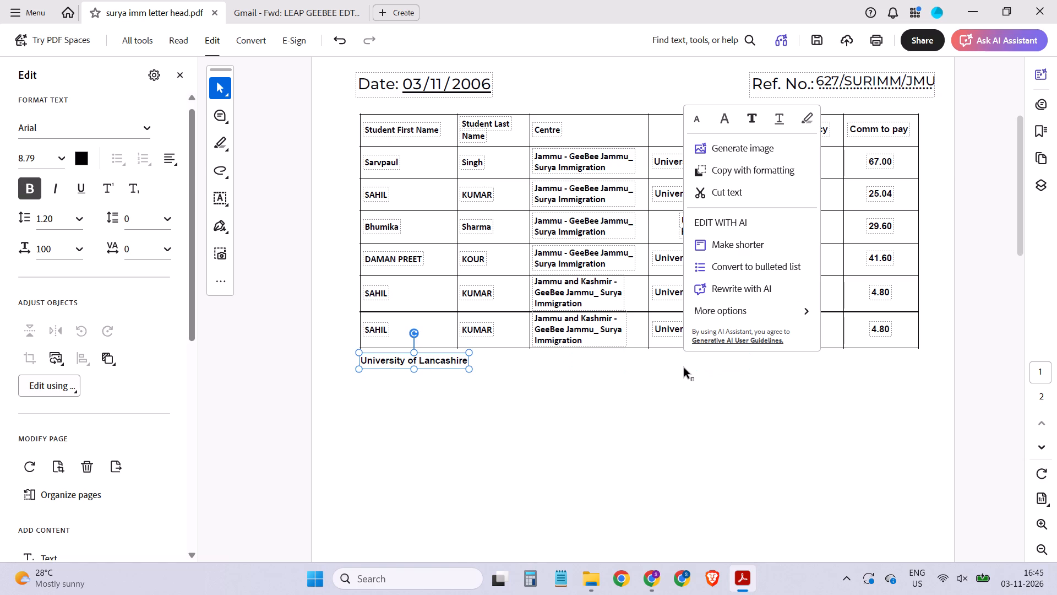
key("shift+Right")
key("Down")
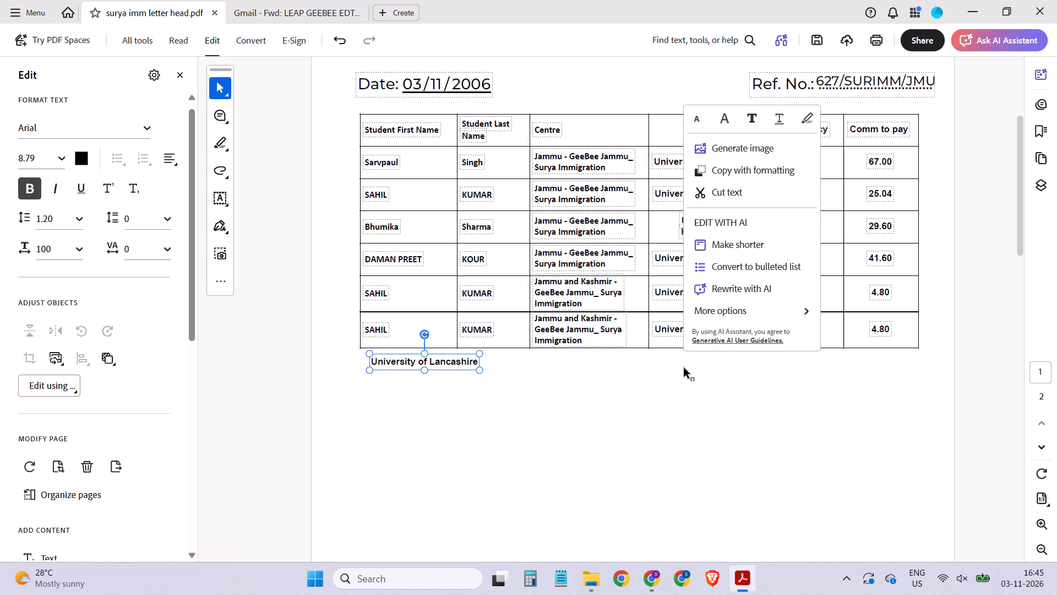
key("Left")
key("Down")
key("Down")
key("Down")
key("Left")
key("Left")
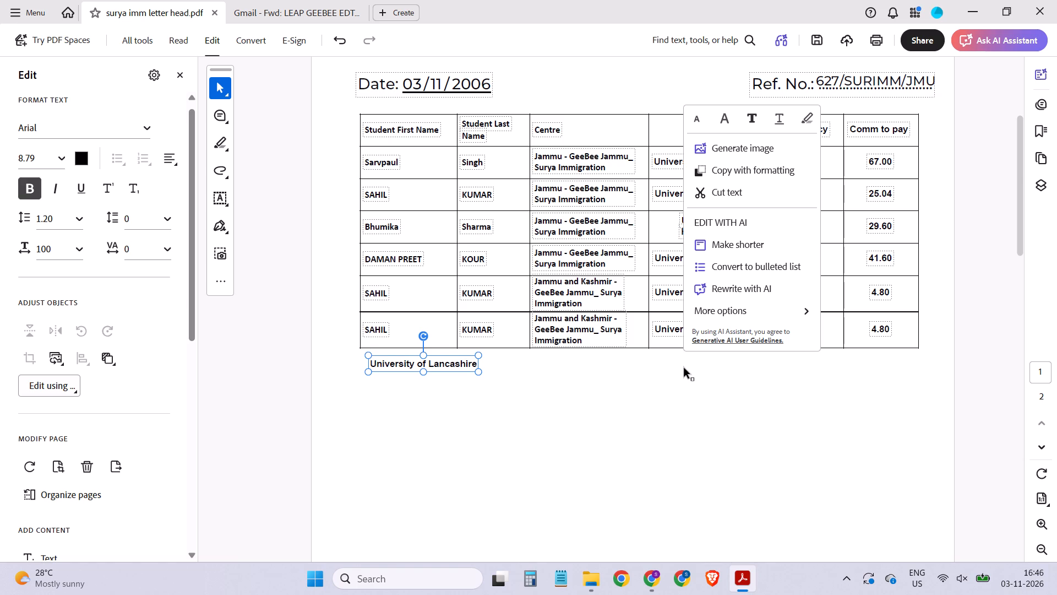
key("Left")
key("Left")
key("Left")
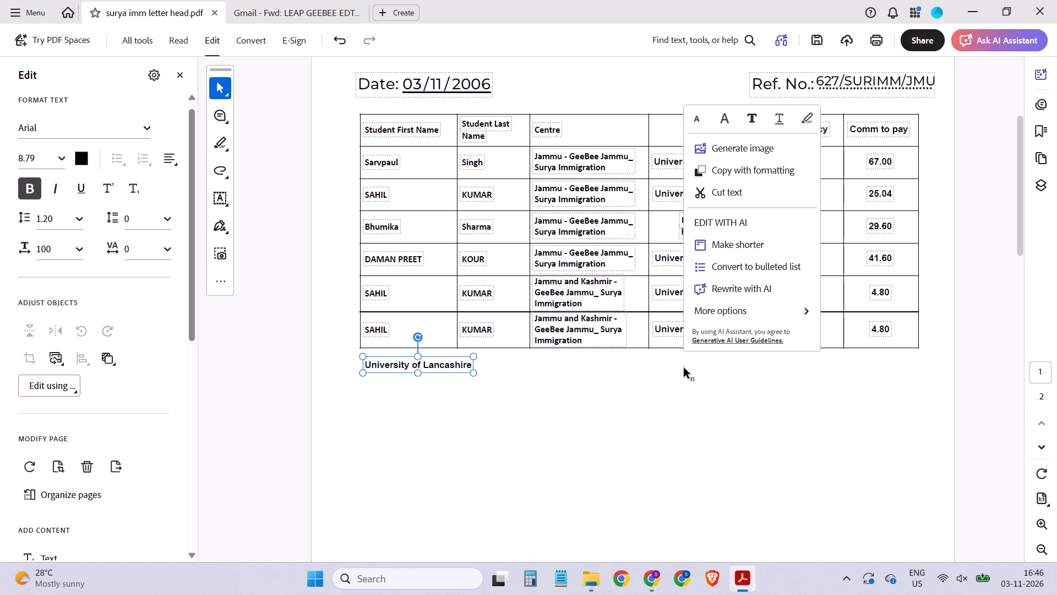
Replace the moved text with the copied line "Total Receivable (Commission In Currency Total) :- 1224.00 CAD" from the clipboard history.
triple_click(459, 366)
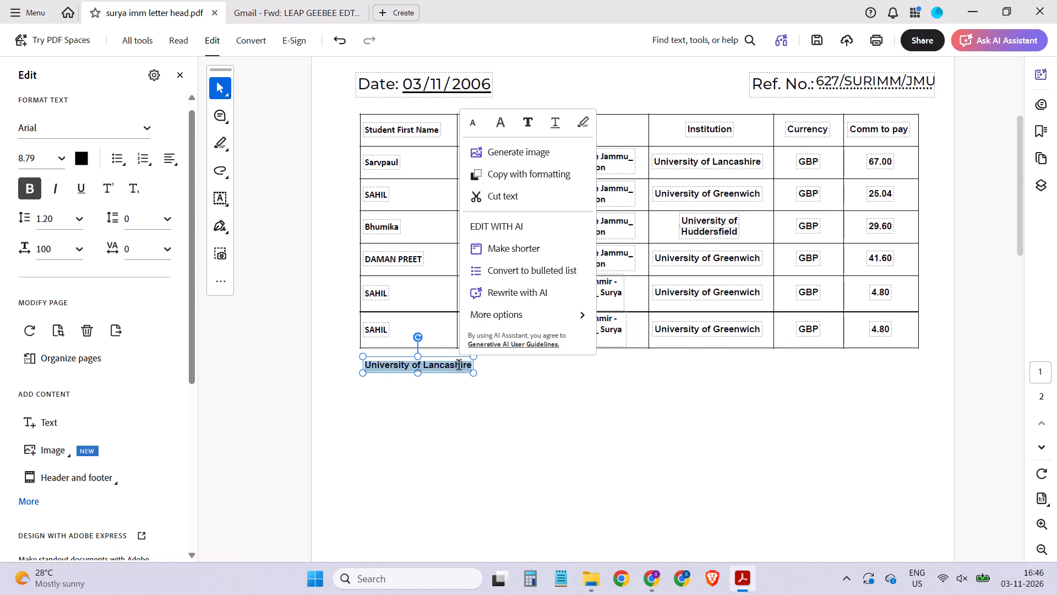
key("ctrl+v")
key("ctrl+v")
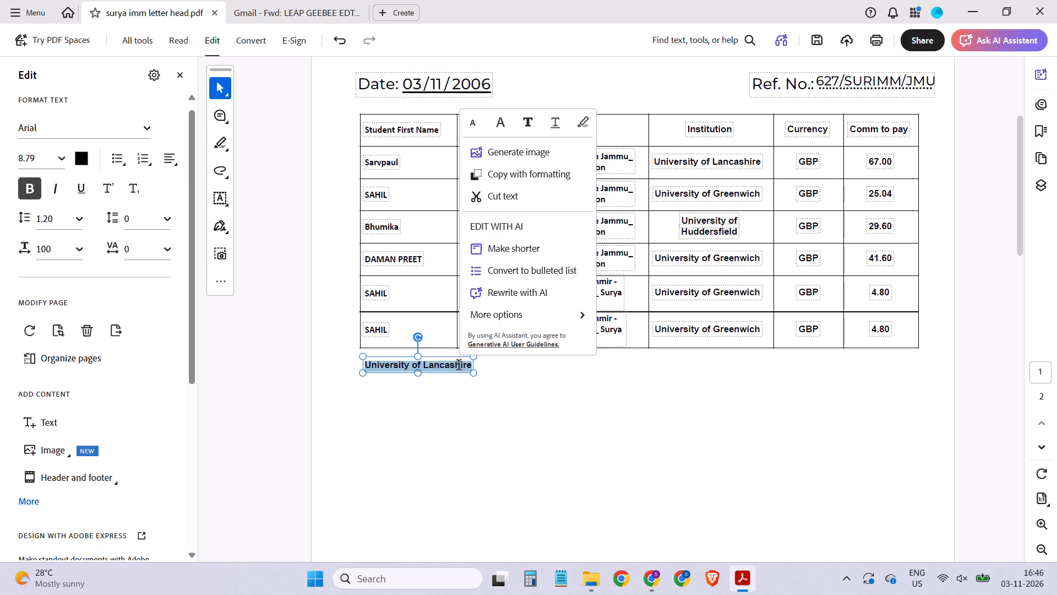
triple_click(459, 366)
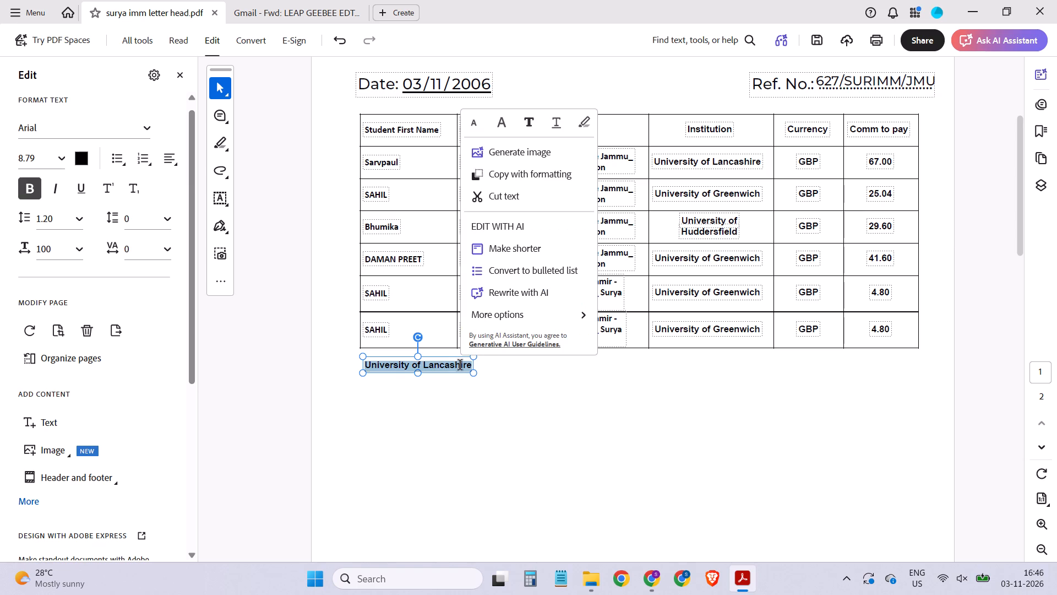
key("super+v")
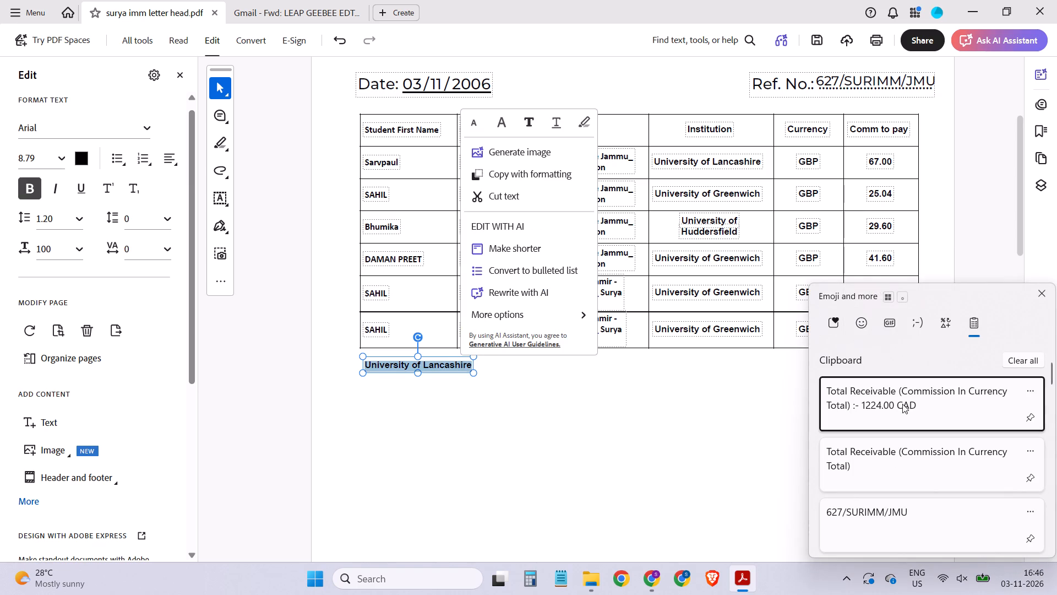
left_click(901, 402)
key("ctrl+v")
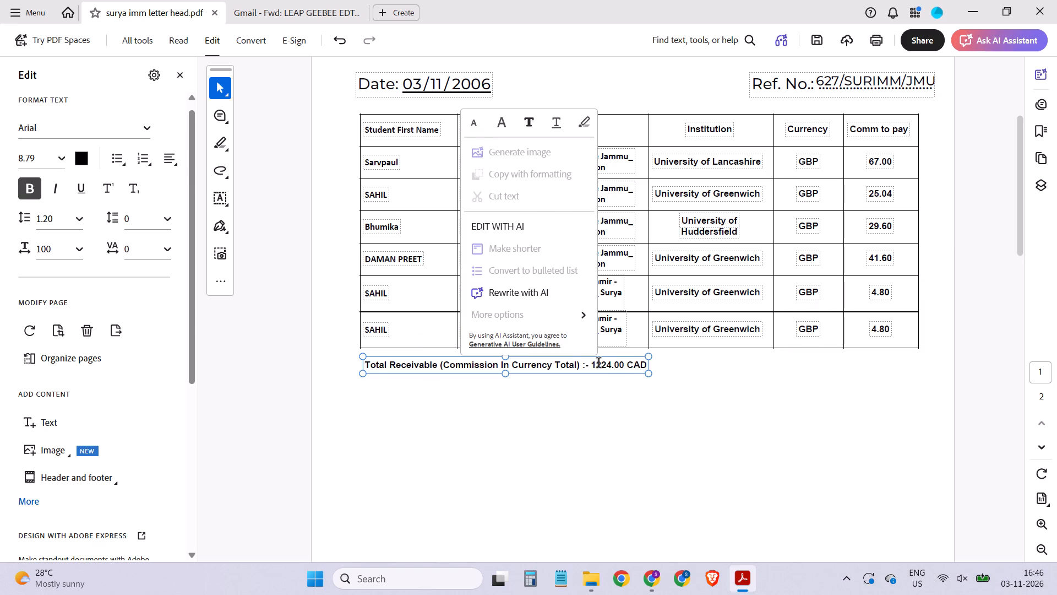
Delete the amount 1224.00 from the total line below the GBP table, keeping the label and currency code.
left_click_drag(593, 364, 627, 362)
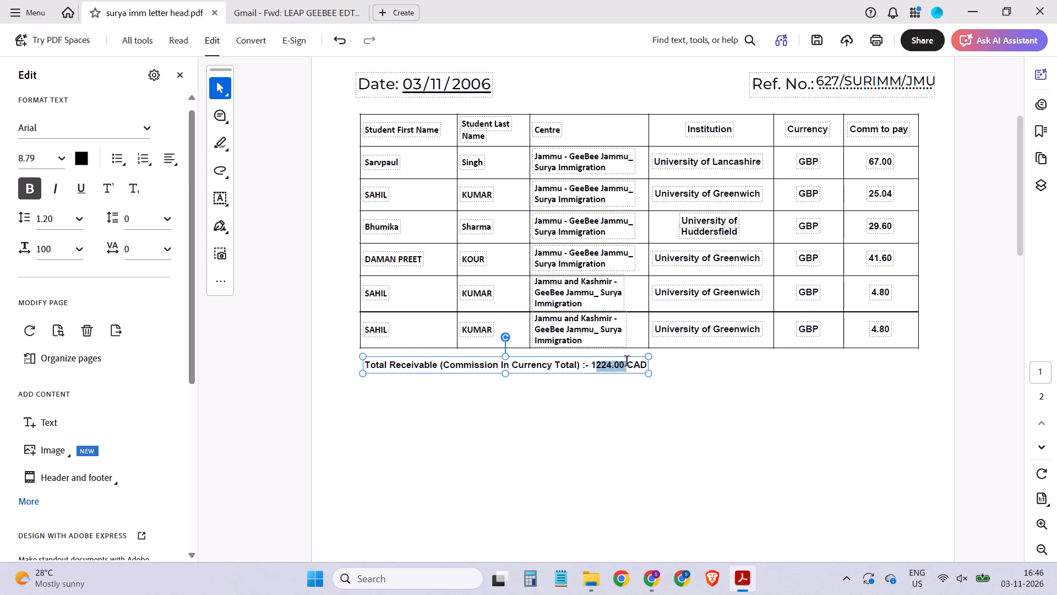
left_click_drag(627, 362, 625, 363)
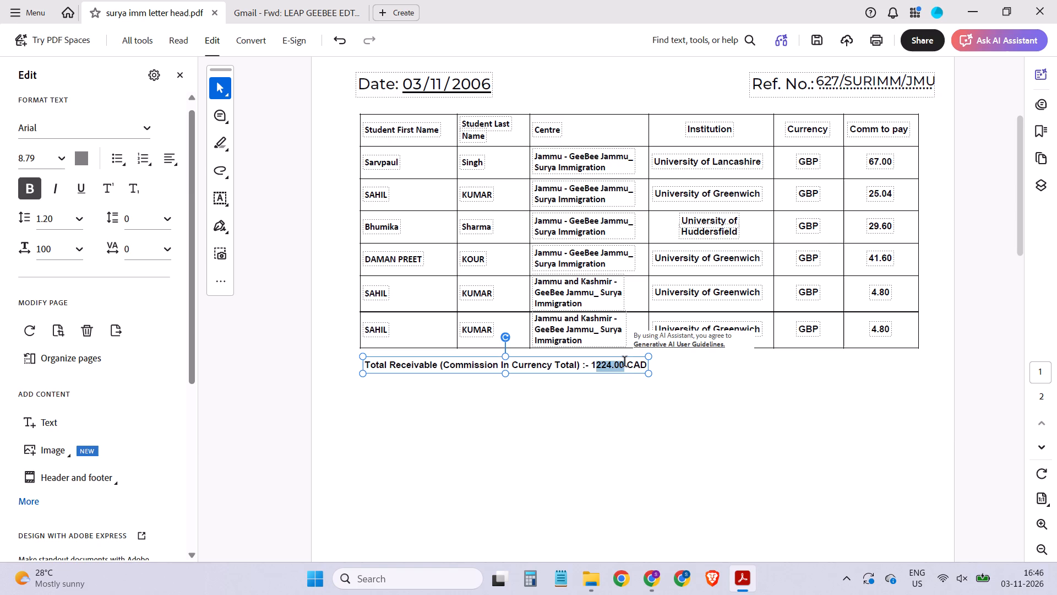
key("BackSpace")
key("BackSpace")
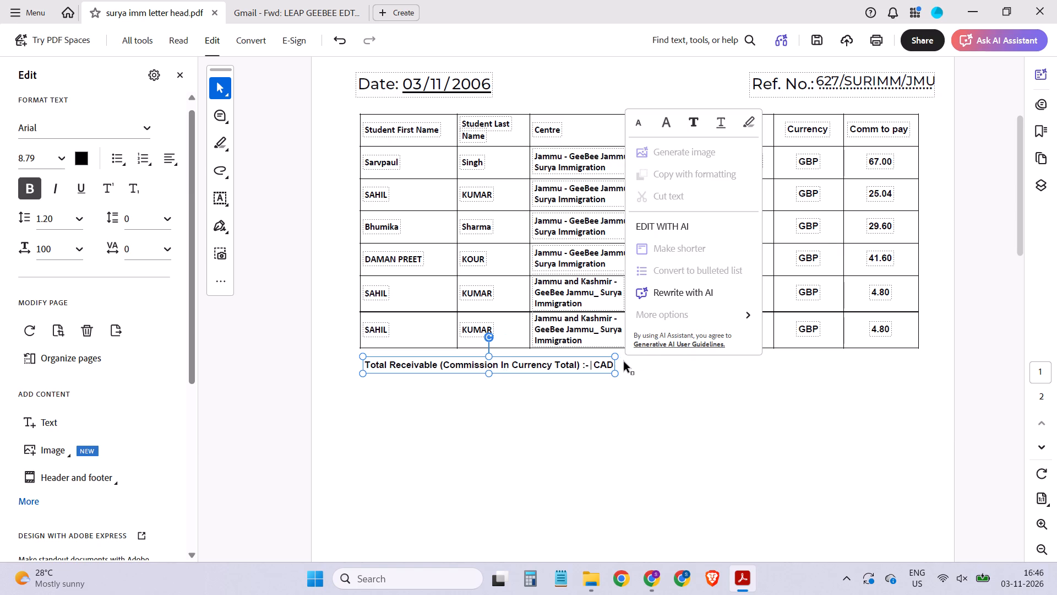
Set the whole Total Receivable line to font size 12 and remove its bold formatting.
key("ctrl+a")
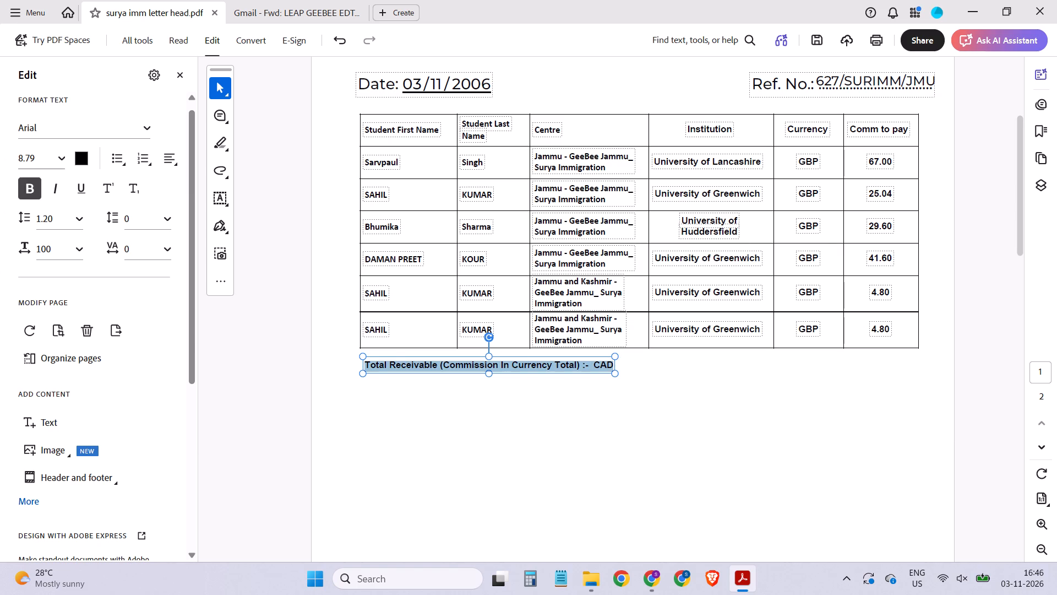
left_click(60, 156)
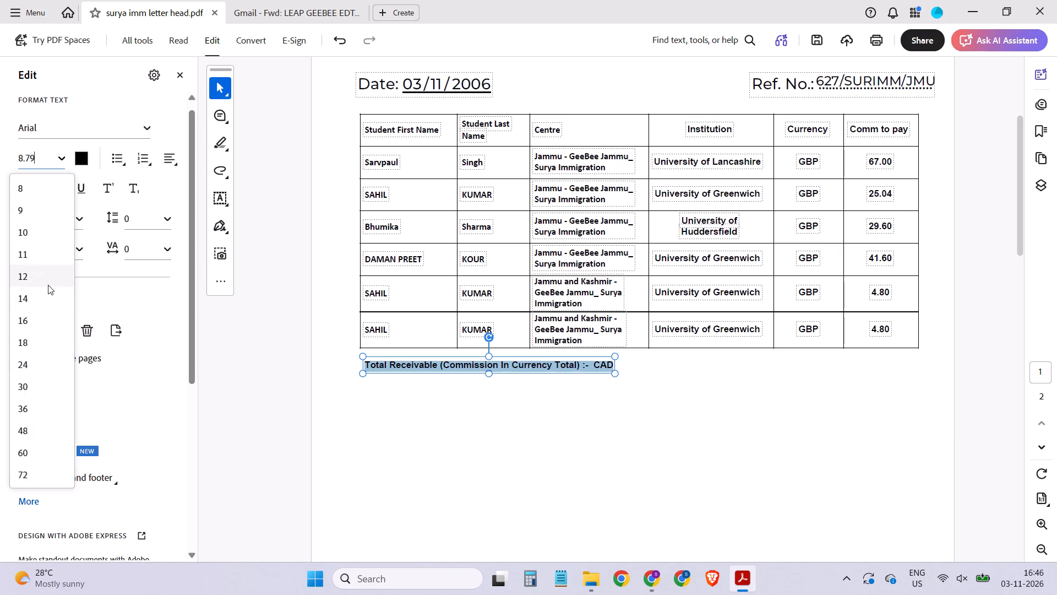
left_click(38, 268)
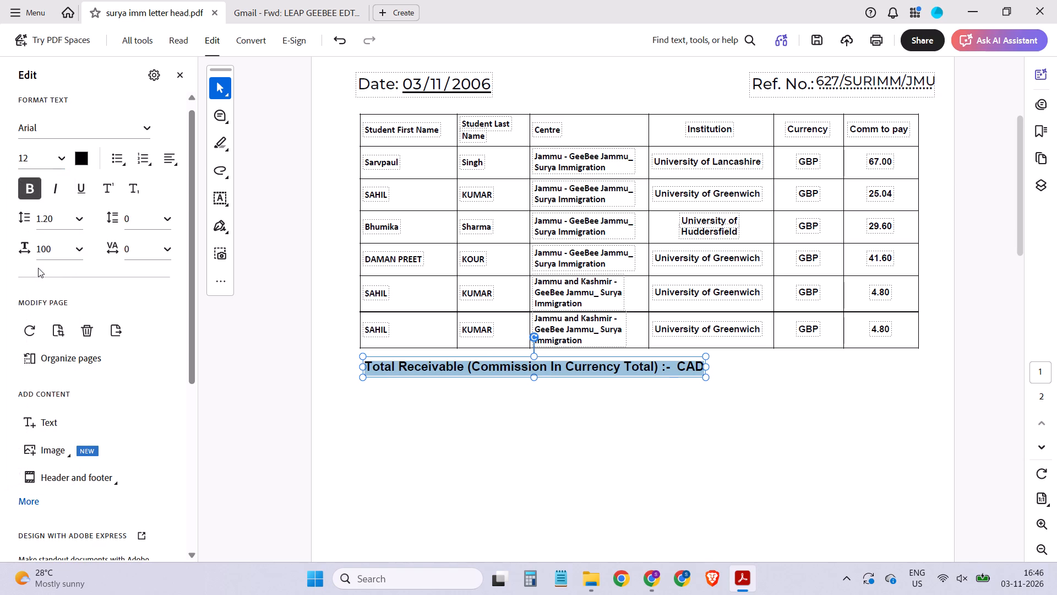
left_click(38, 190)
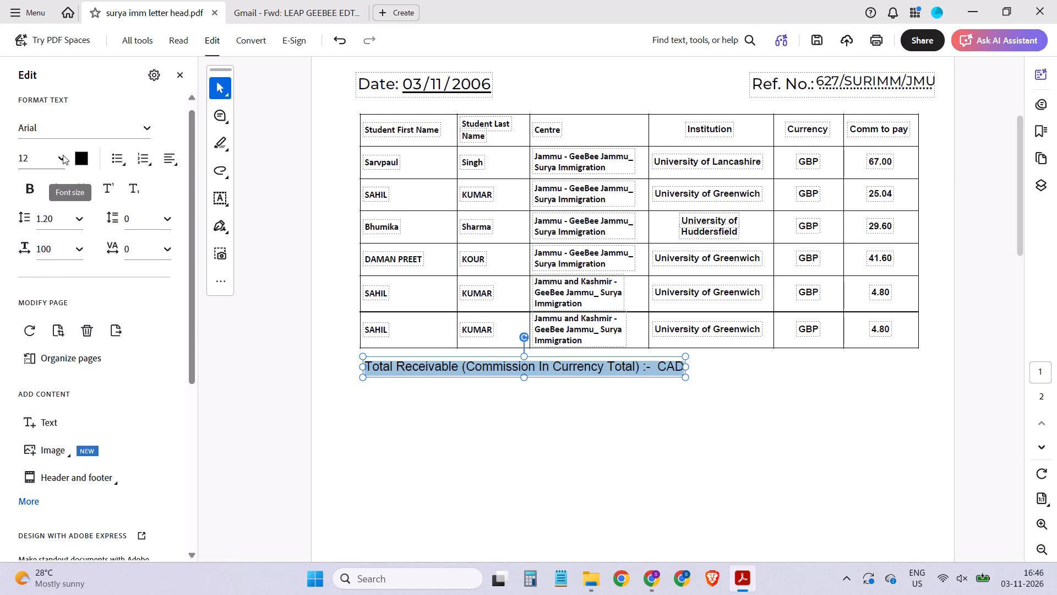
Try to set the Total Receivable line's font to Times New Roman.
double_click(67, 132)
type("times")
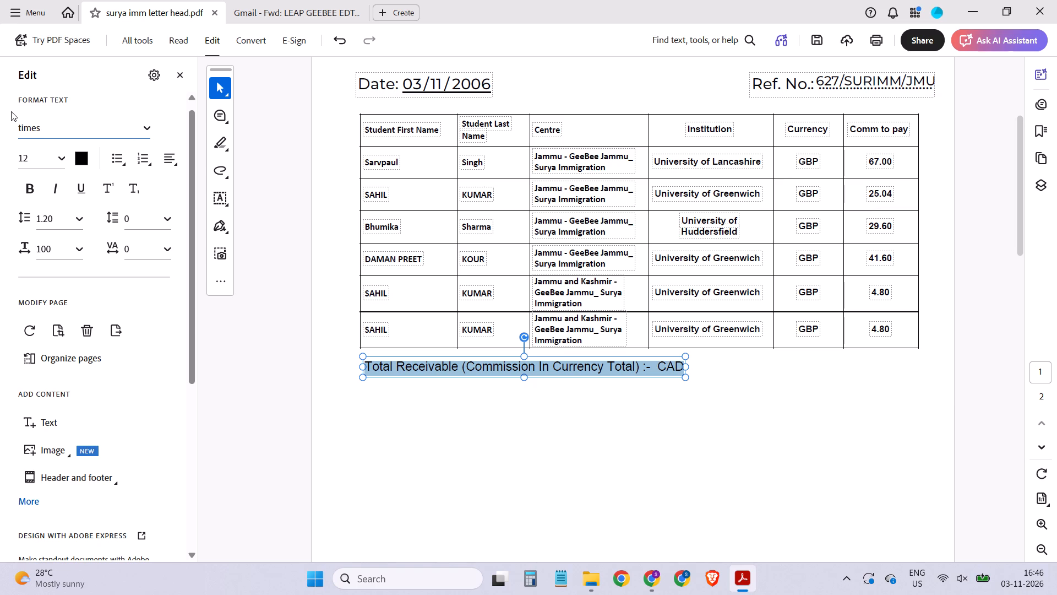
key("space")
type("new")
key("space")
type("roman")
key("Return")
left_click(146, 127)
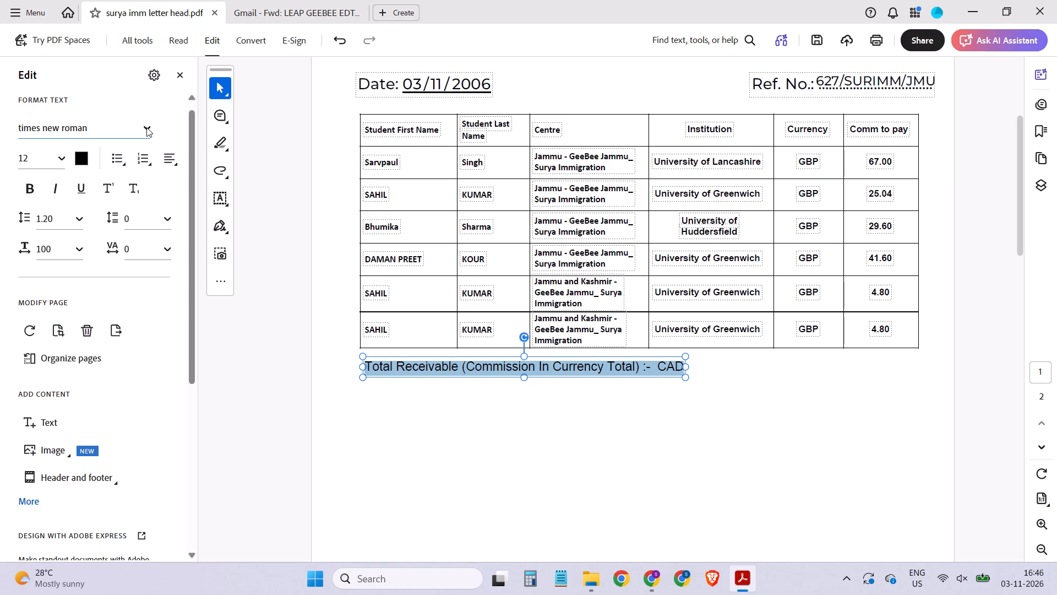
left_click(146, 127)
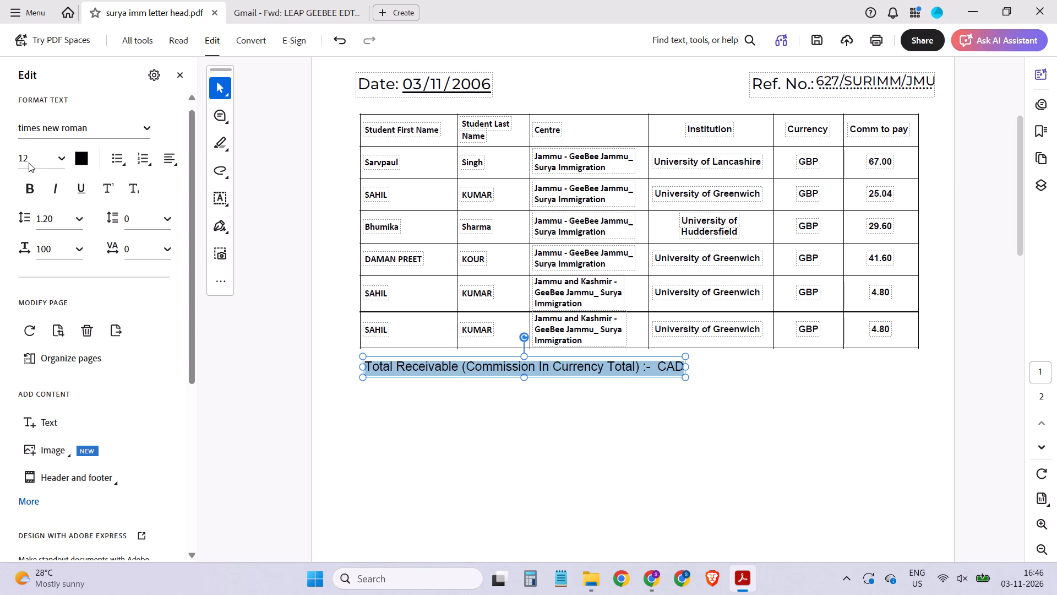
Make the whole Total Receivable line below the GBP table bold.
left_click(38, 158)
left_click(30, 190)
left_click(448, 403)
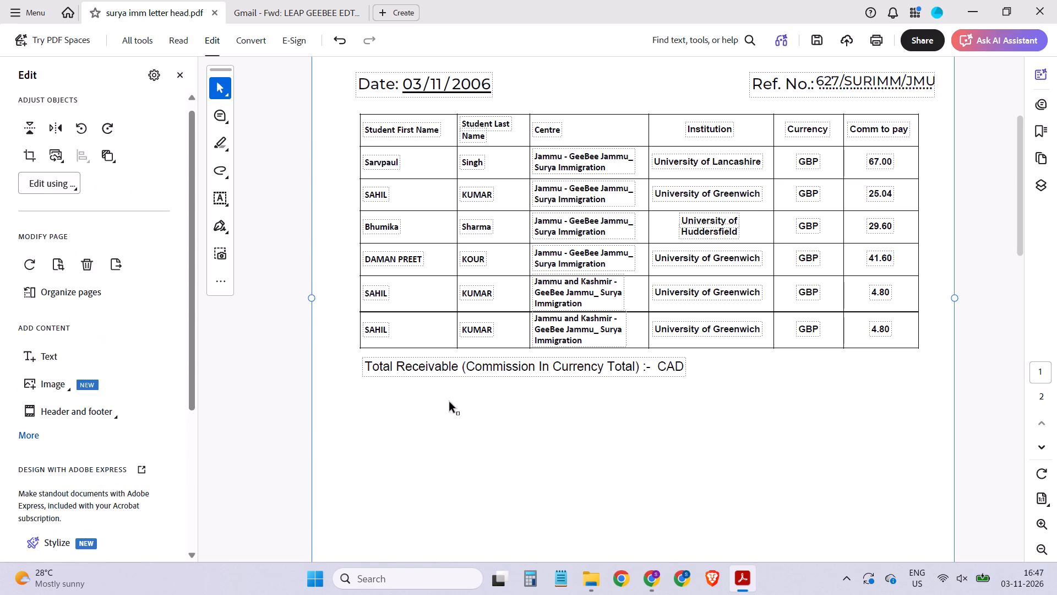
left_click(461, 365)
key("ctrl+a")
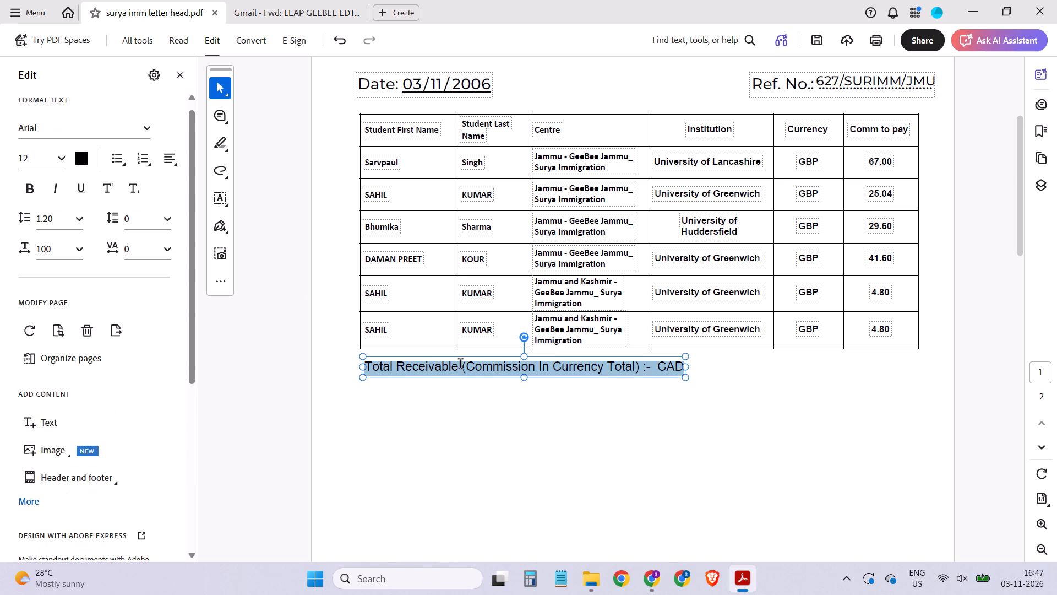
left_click(28, 192)
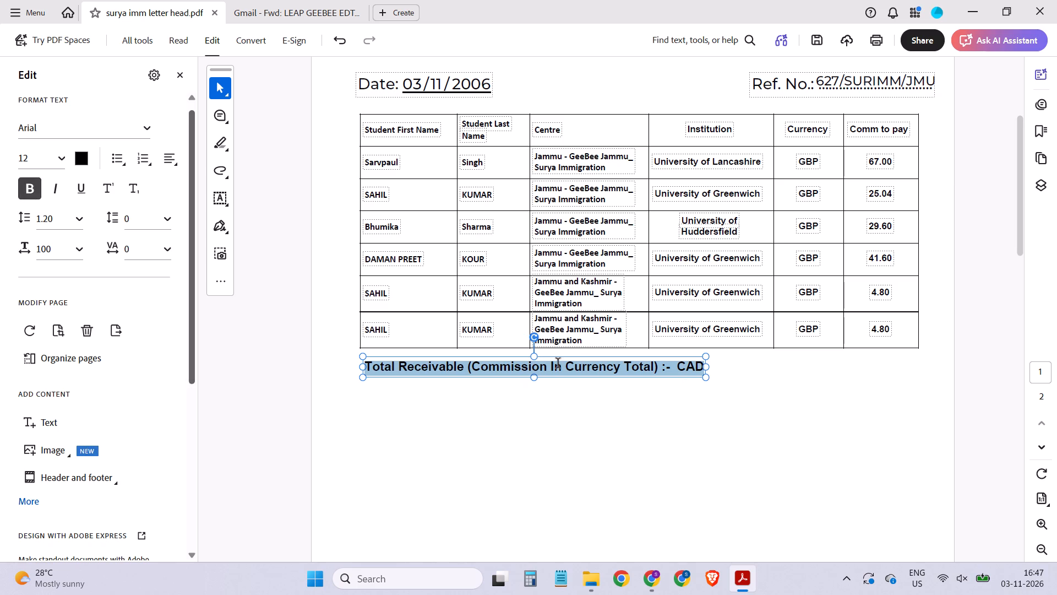
left_click(656, 393)
Replace the currency code CAD at the end of the Total Receivable line with GBP.
left_click(681, 366)
left_click(679, 368)
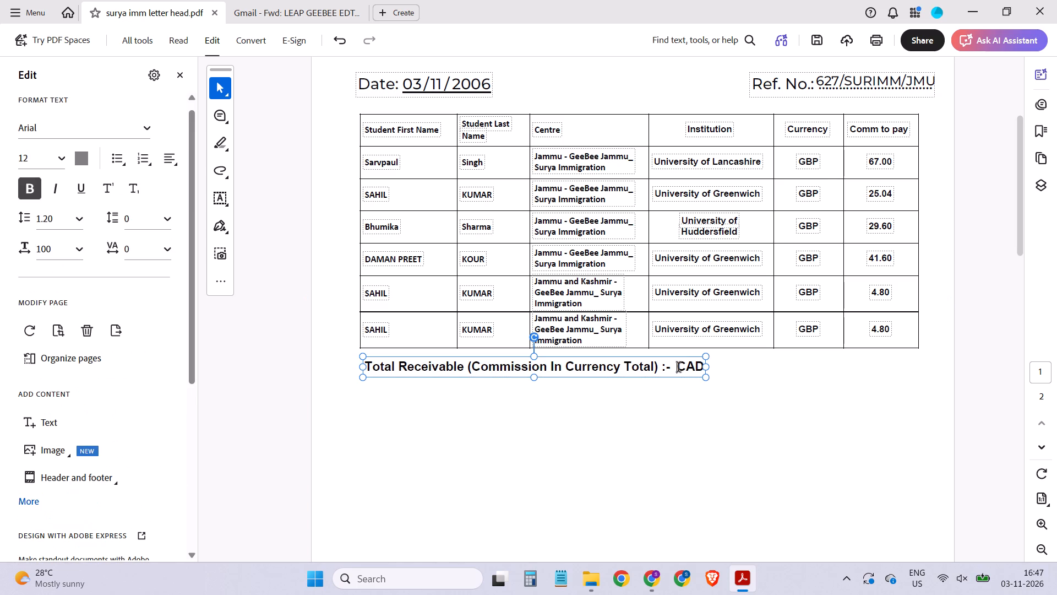
key("shift+Down")
key("BackSpace")
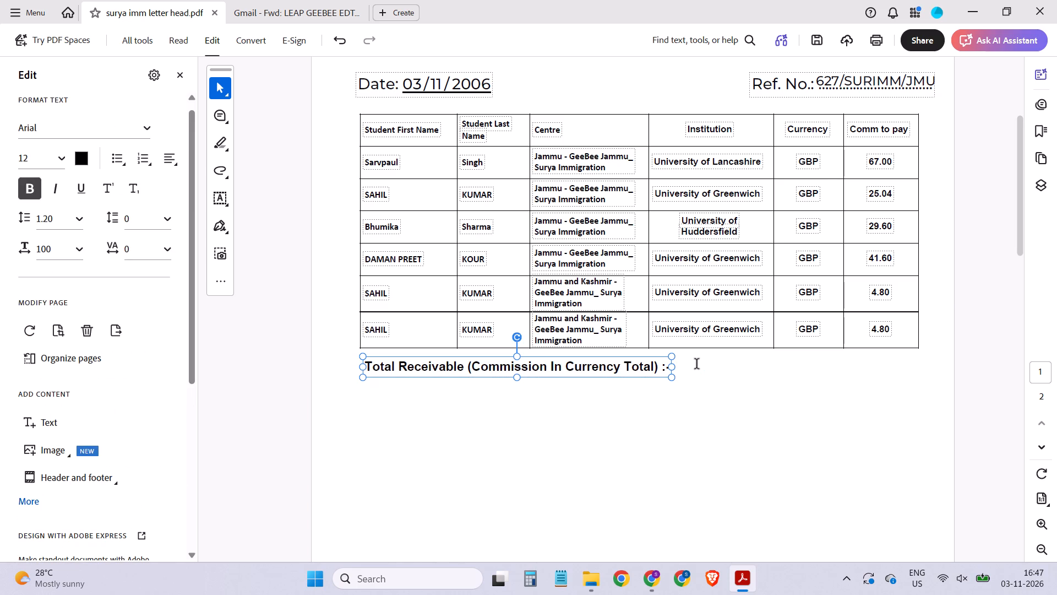
type("GBP")
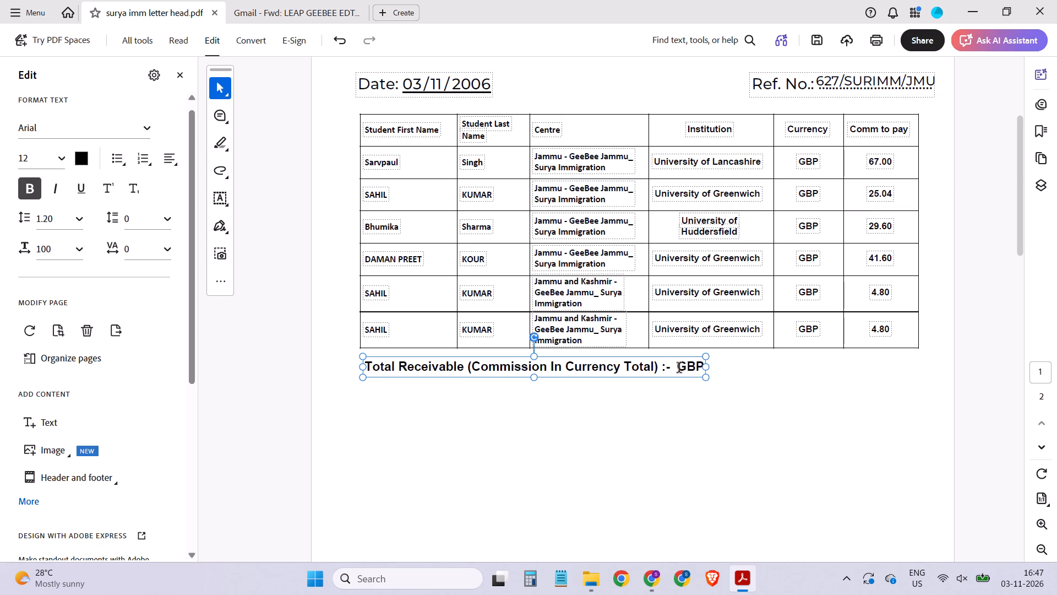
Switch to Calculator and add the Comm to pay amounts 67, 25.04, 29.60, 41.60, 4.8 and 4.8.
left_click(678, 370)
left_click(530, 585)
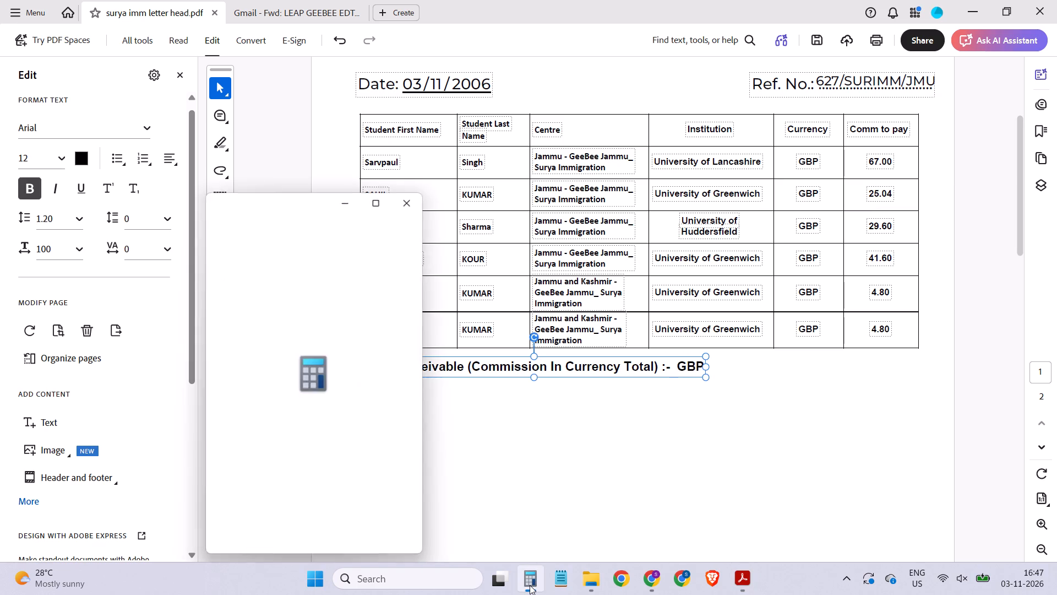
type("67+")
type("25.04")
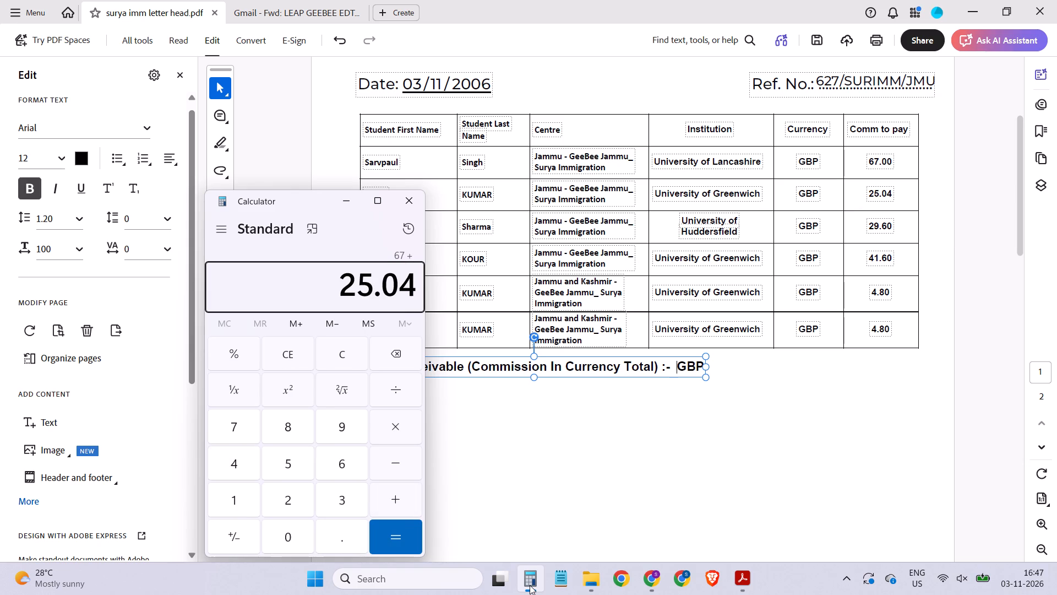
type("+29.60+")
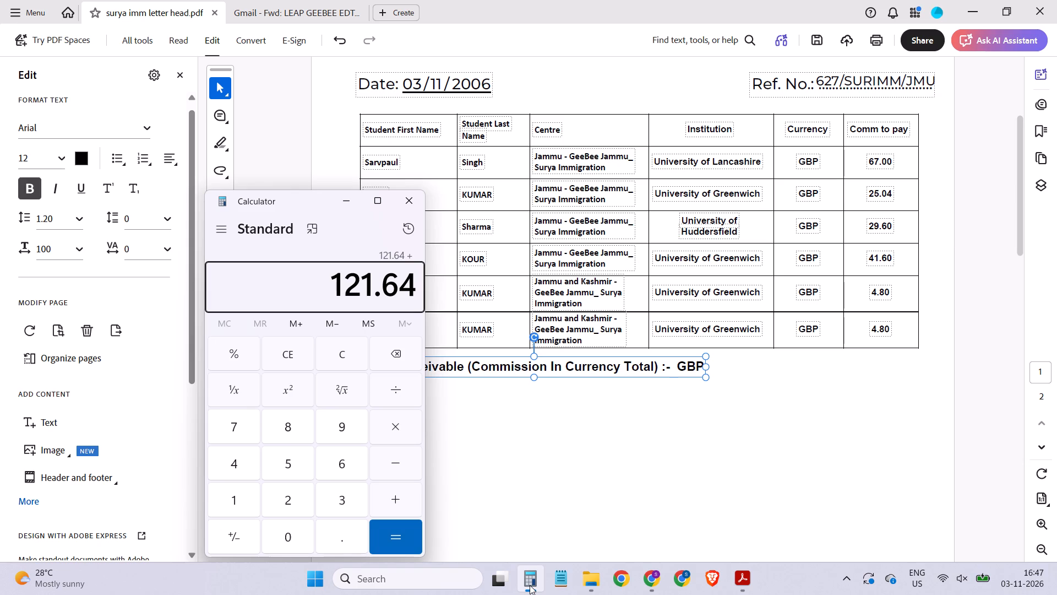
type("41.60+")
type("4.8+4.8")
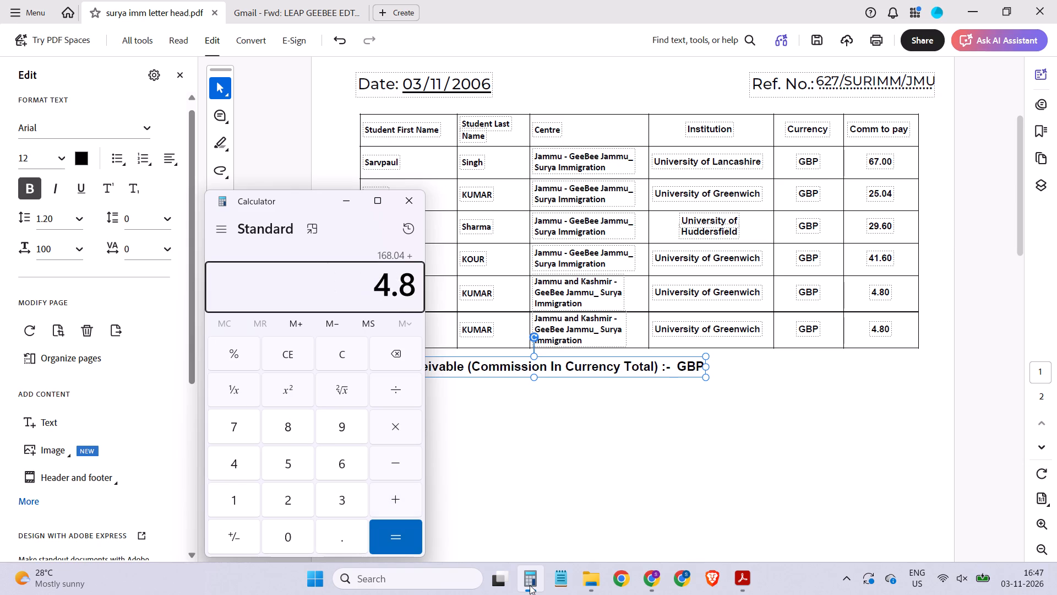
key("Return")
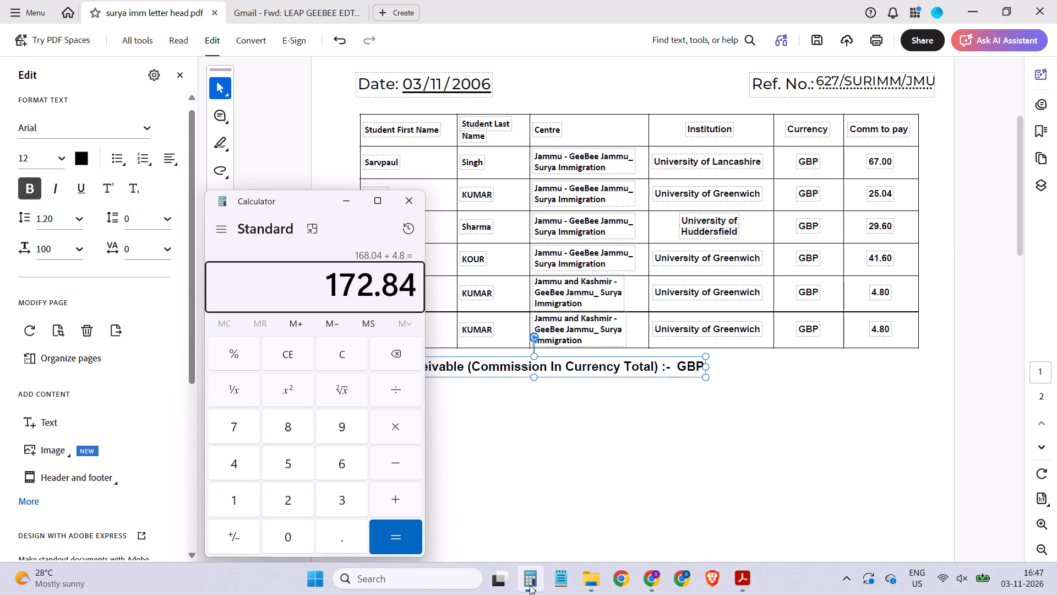
Clear the calculator and add the commission amounts again as 67 + 25.04 + 29.60 + 41.6 + 9.6.
key("1")
key("ctrl+z")
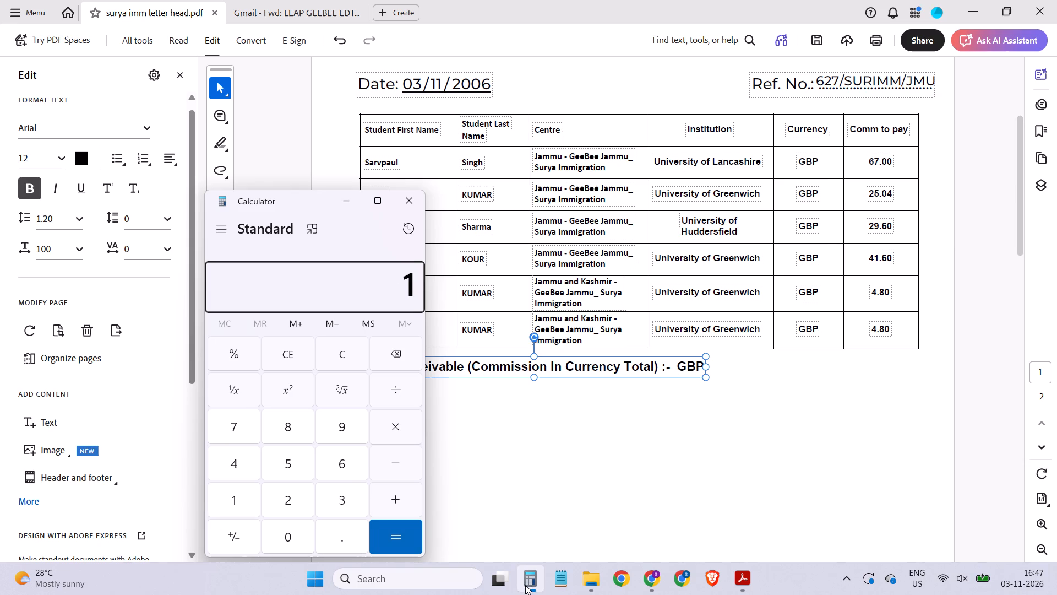
left_click(360, 258)
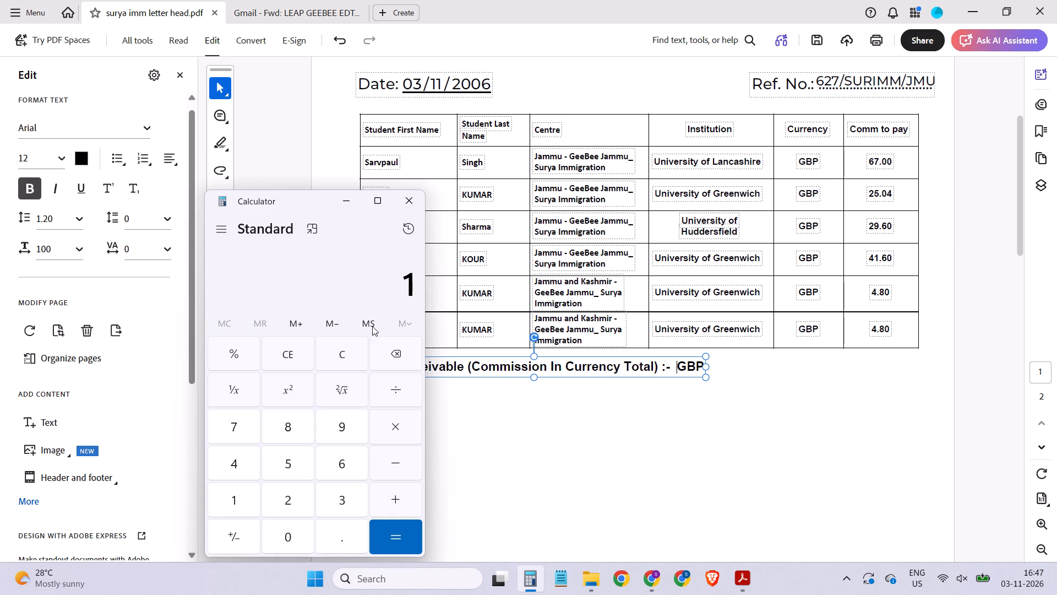
left_click(315, 360)
left_click(339, 356)
type("67+25.04+")
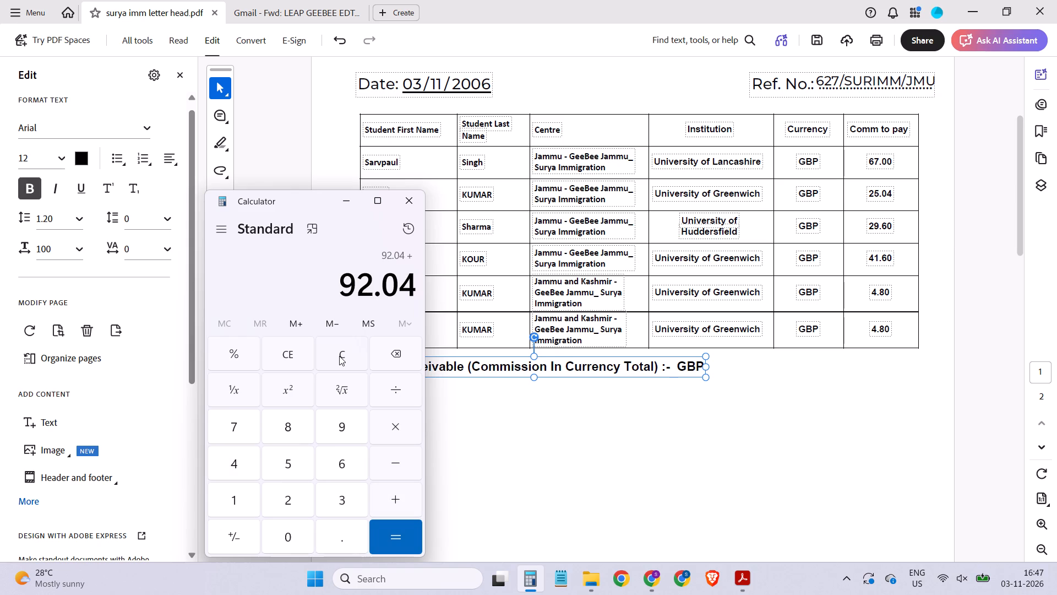
type("29.60+")
type("41.6")
key("plus")
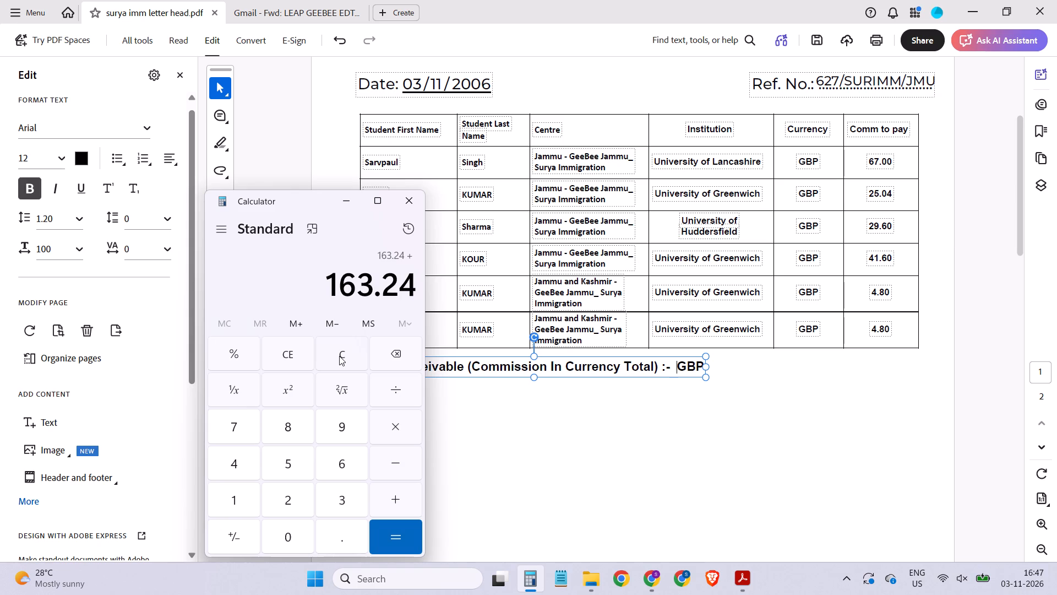
type("9.6")
key("Return")
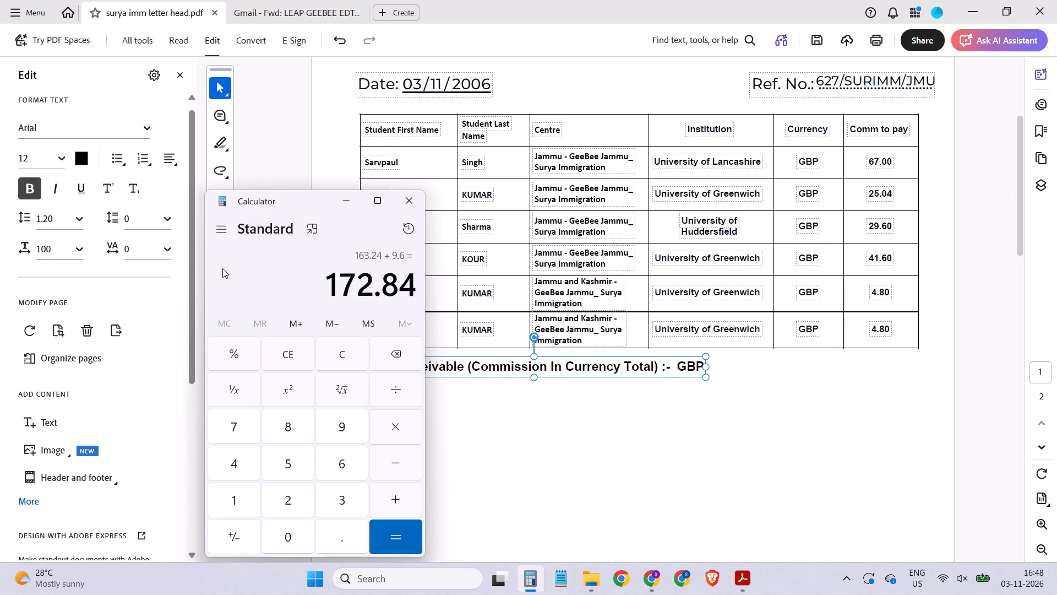
Copy the calculated sum 172.84 and insert it before GBP in the PDF's Total Receivable line.
left_click_drag(327, 284, 416, 285)
key("ctrl+c")
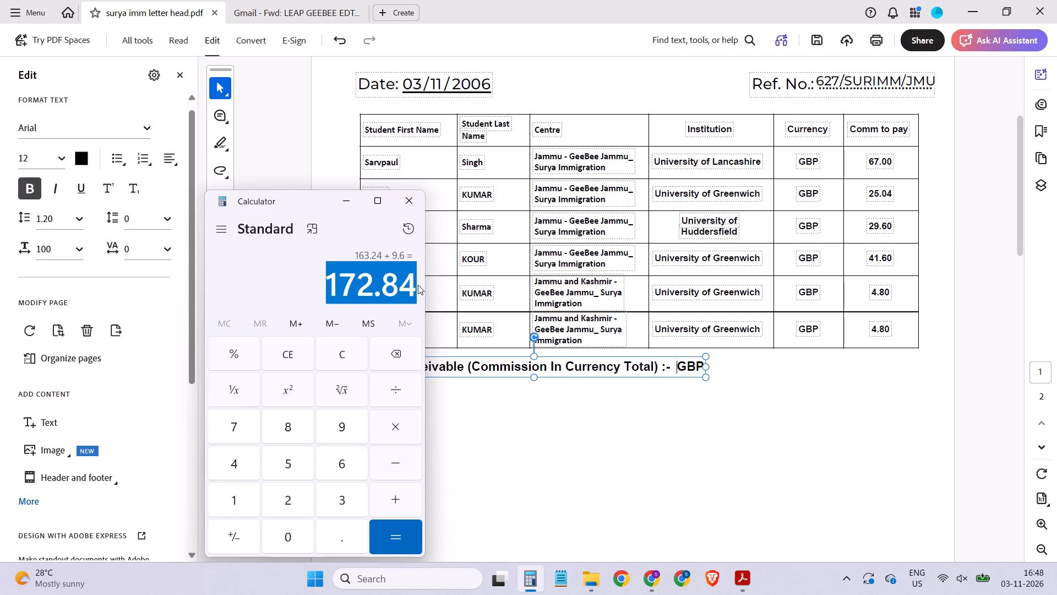
left_click(675, 367)
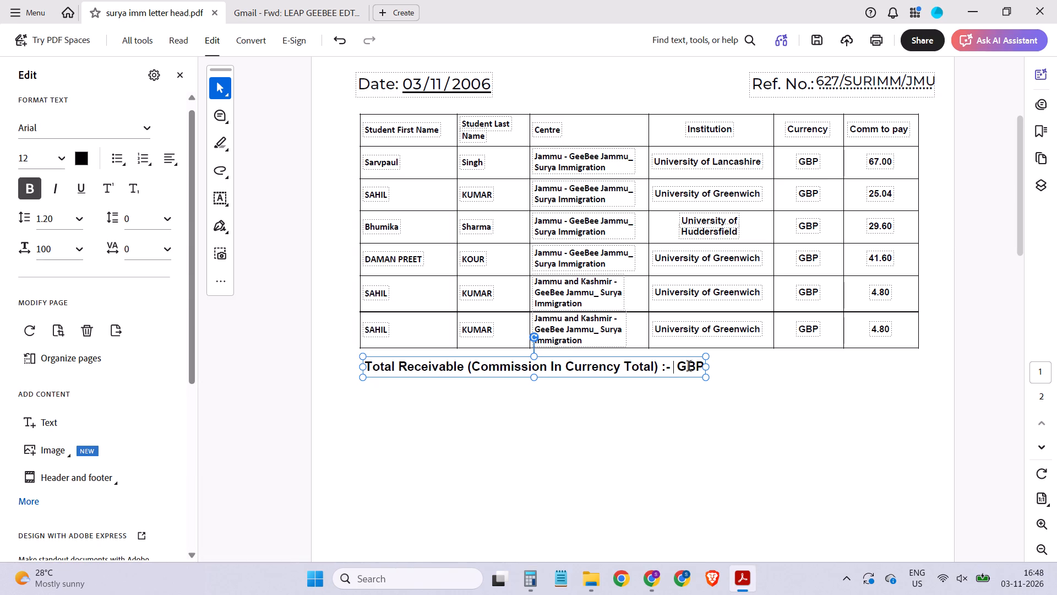
key("ctrl+v")
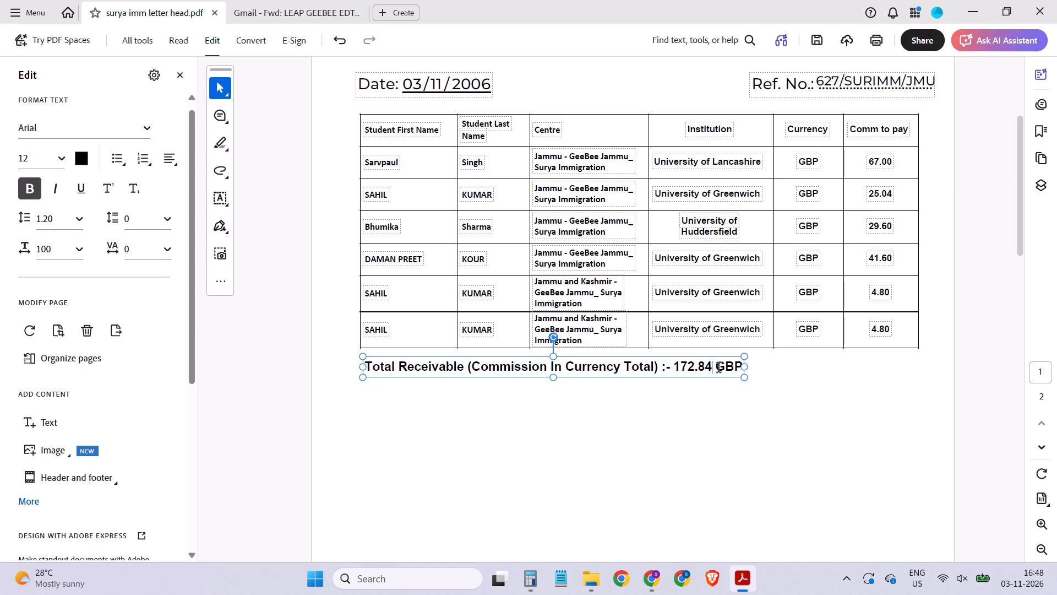
left_click(794, 376)
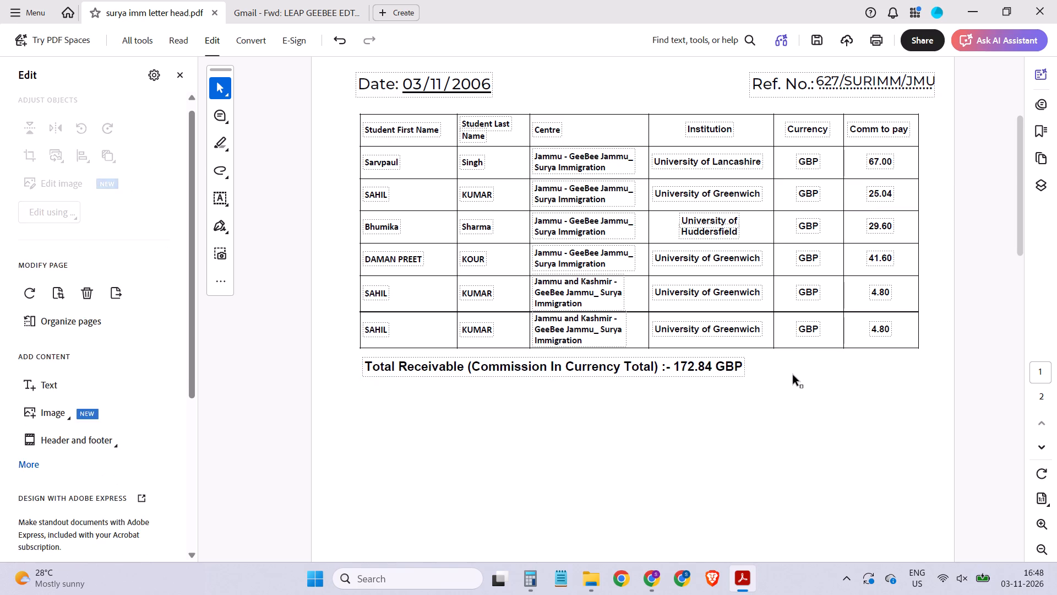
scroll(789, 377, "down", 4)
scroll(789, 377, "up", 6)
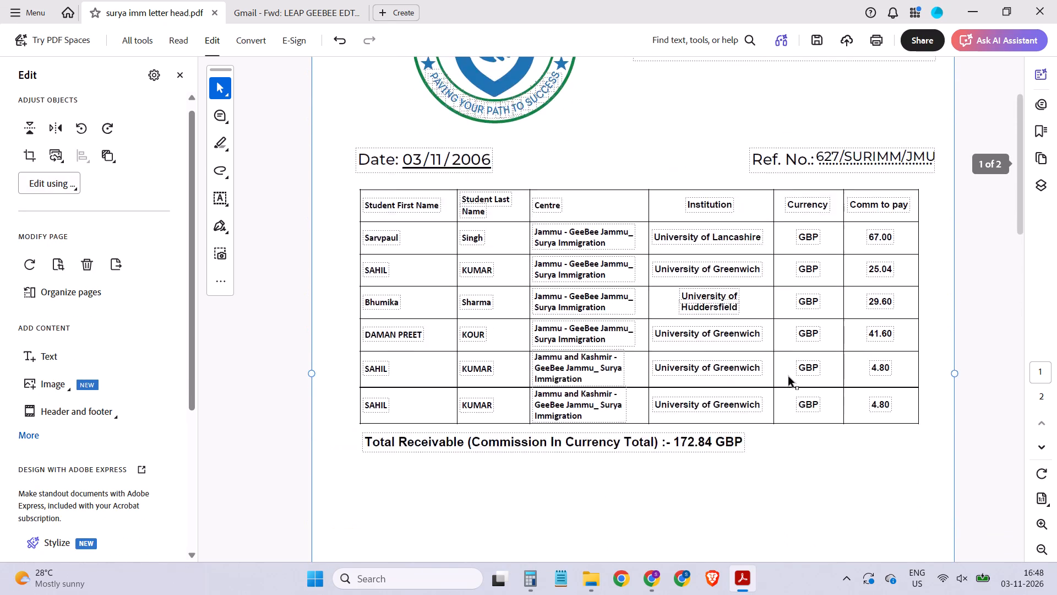
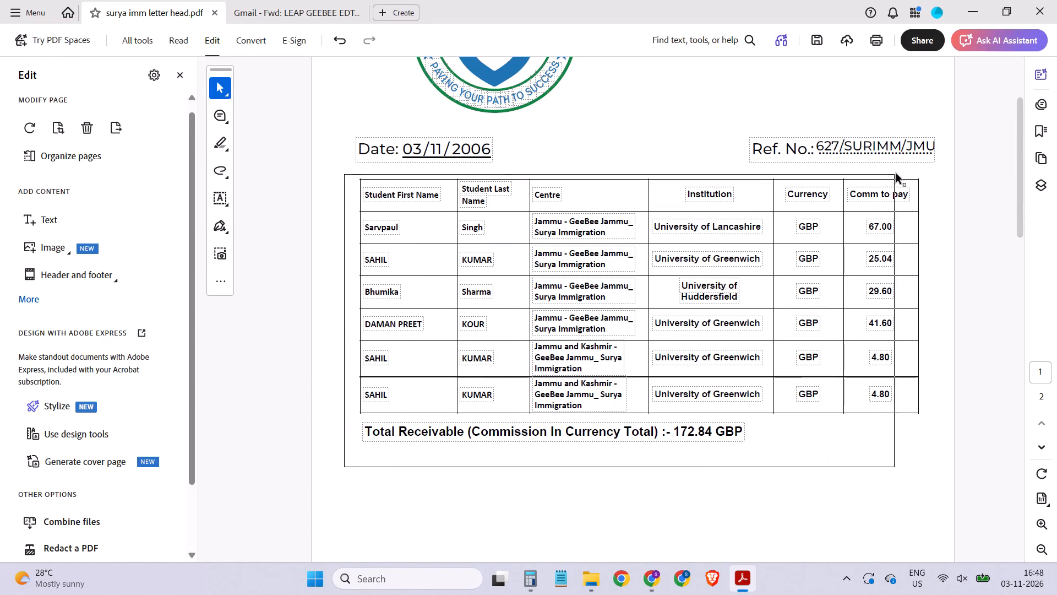
Move the GBP commission table with its Total Receivable line down page 1, leaving a large gap below the date line.
left_click_drag(897, 174, 932, 171)
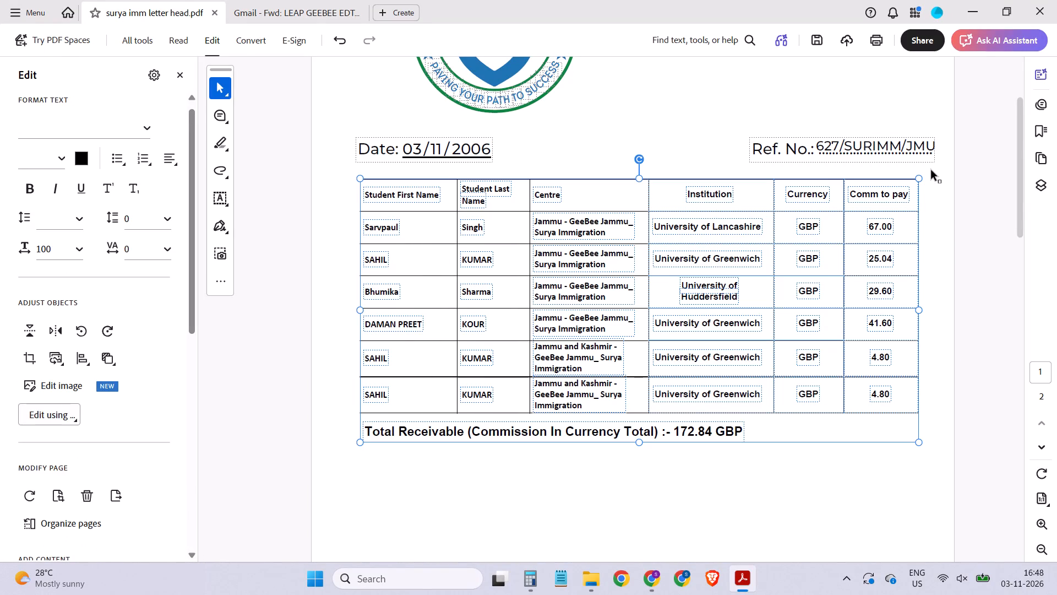
key("shift+Down")
key("shift+Down")
key("shift+Down")
key("shift+Down")
key("shift+Down")
key("shift+Down")
key("shift+Down")
key("shift+Down")
key("shift+Down")
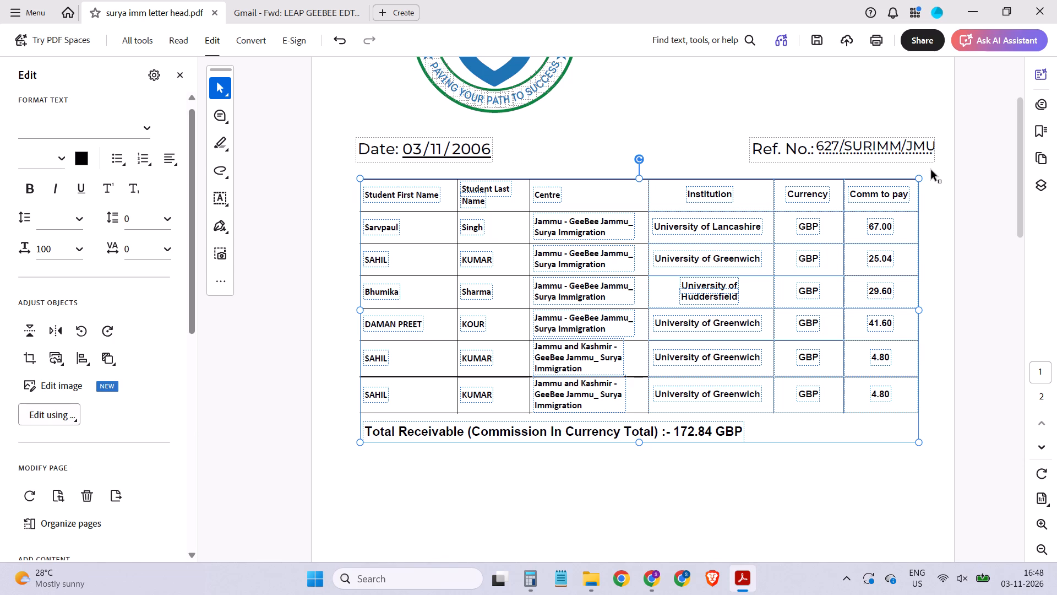
key("shift+Down")
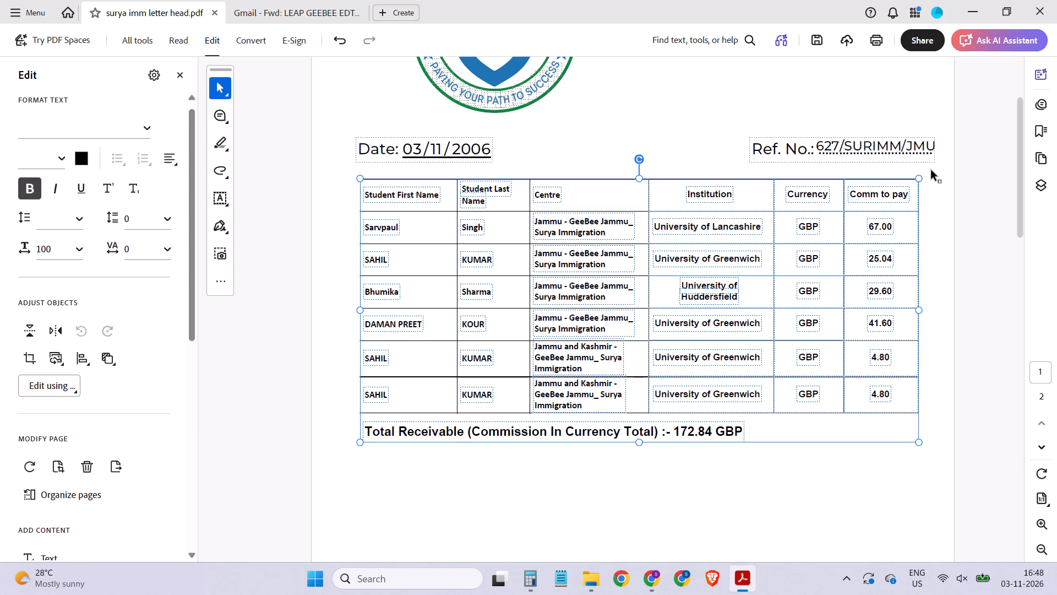
key("shift+Down")
key("shift+Down")
key("shift+Down")
key("shift+Down")
key("shift+Down")
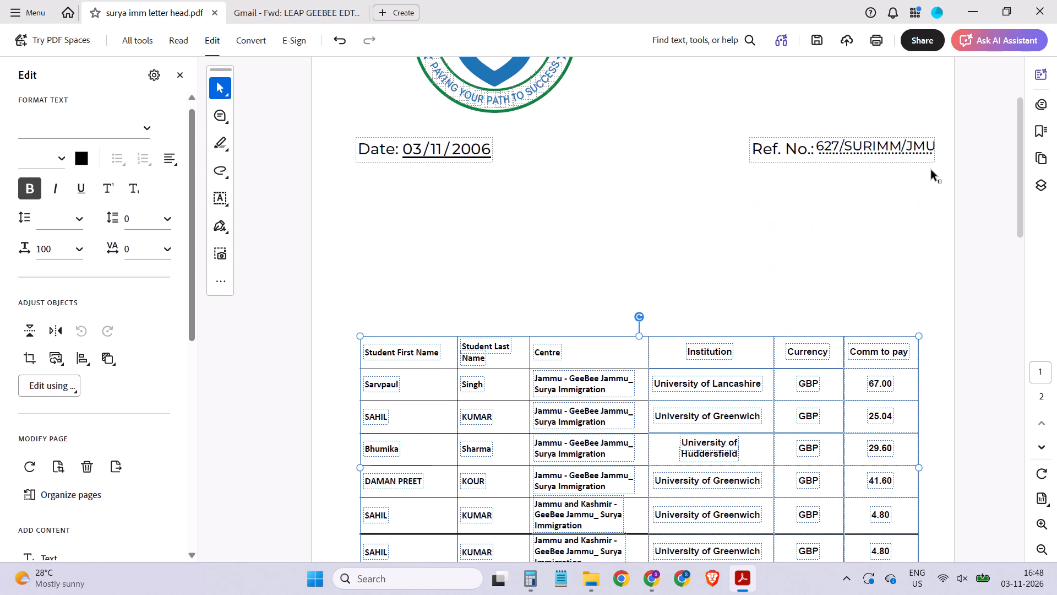
key("shift+Down")
key("shift+Down")
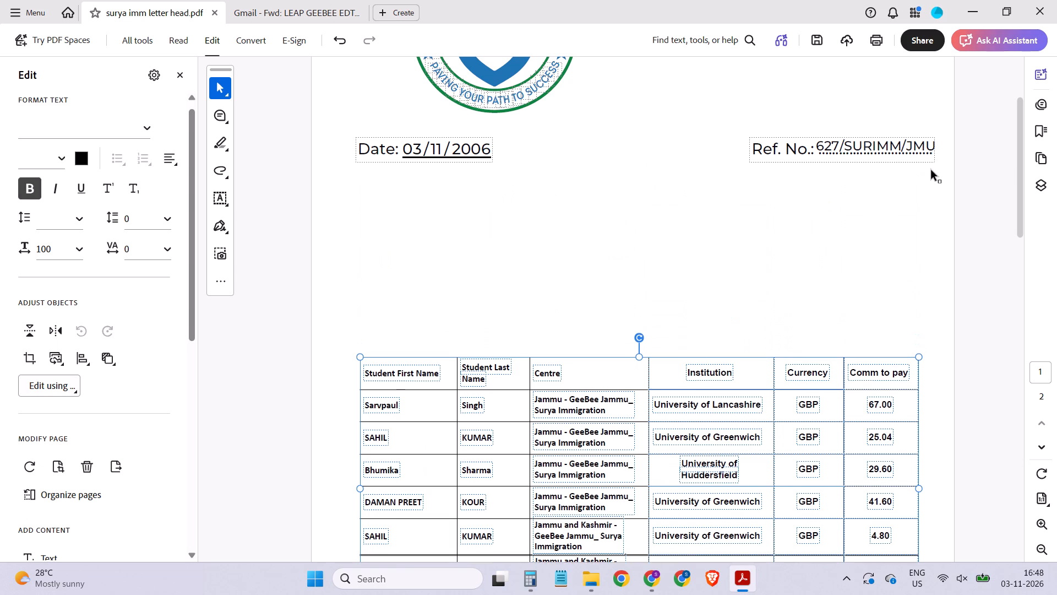
scroll(927, 172, "down", 3)
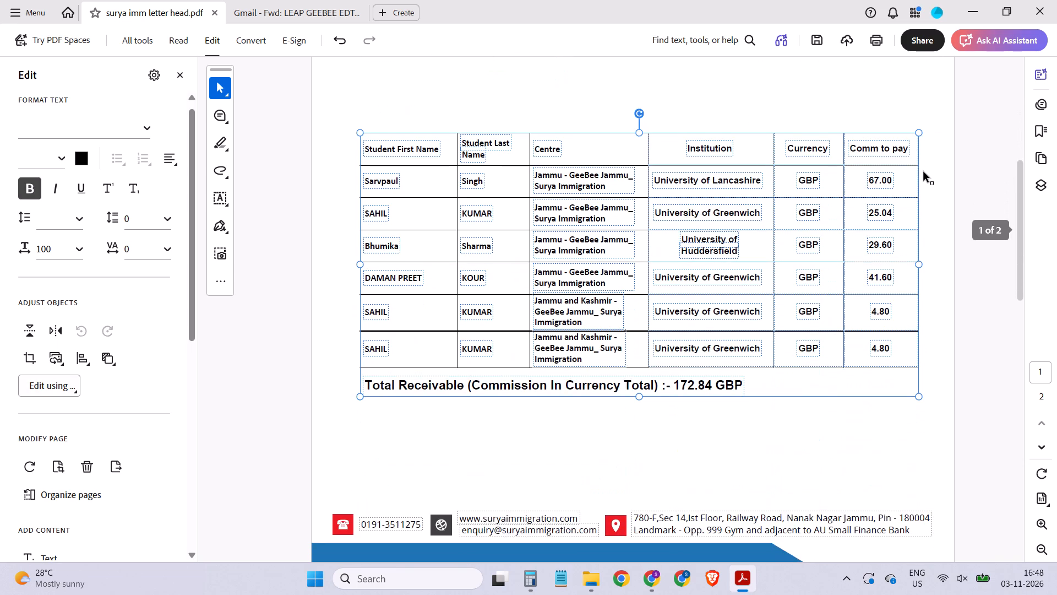
key("shift+Down")
key("shift+Down")
key("shift+Down")
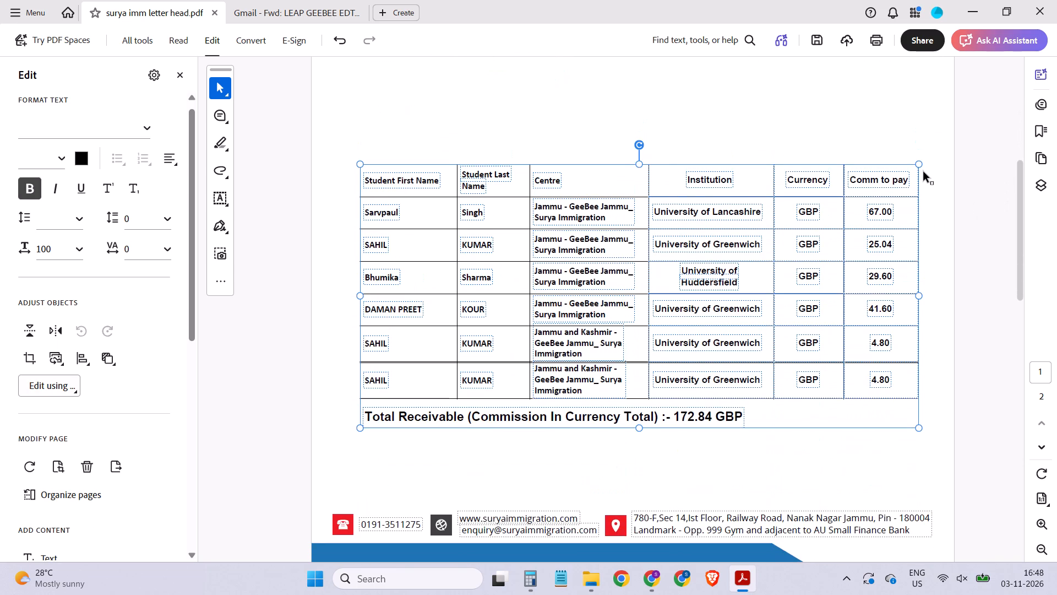
left_click(716, 118)
Duplicate the date line and place the copy directly beneath the original, aligned with its start.
scroll(716, 118, "up", 1)
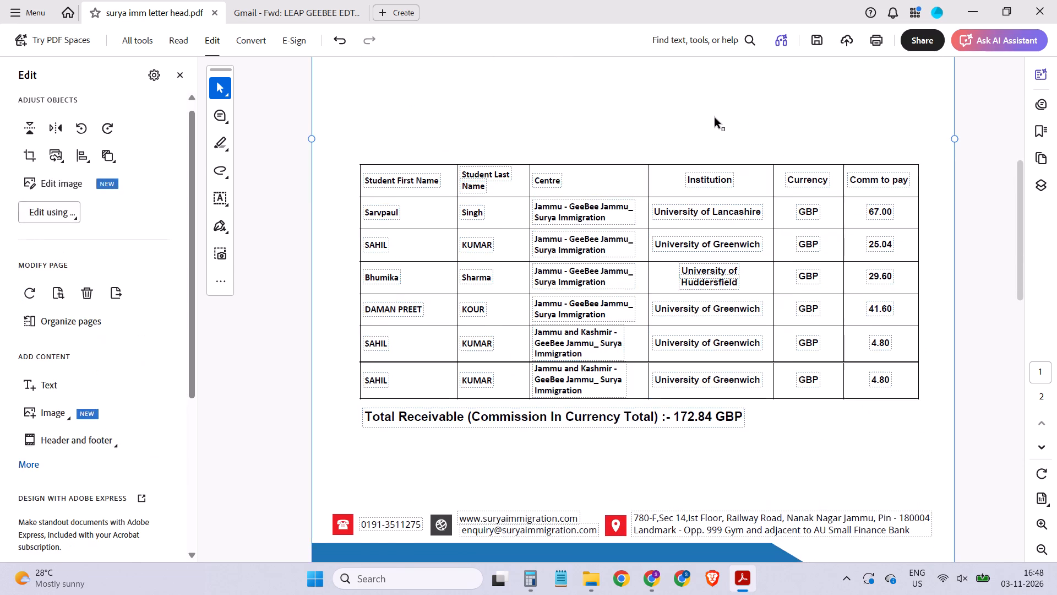
scroll(716, 118, "up", 2)
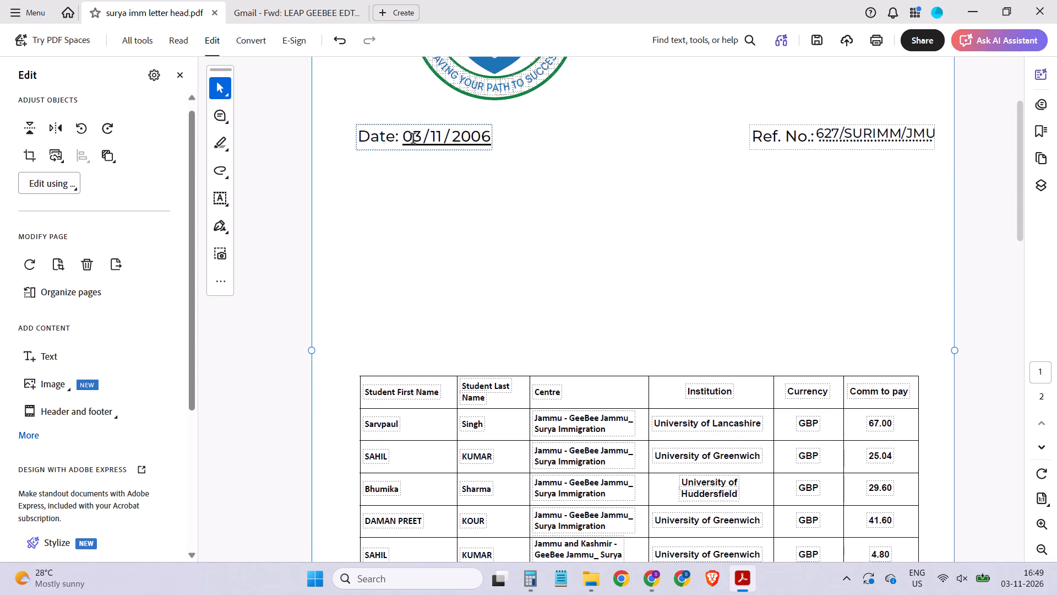
left_click(437, 152)
key("ctrl+c")
key("ctrl+v")
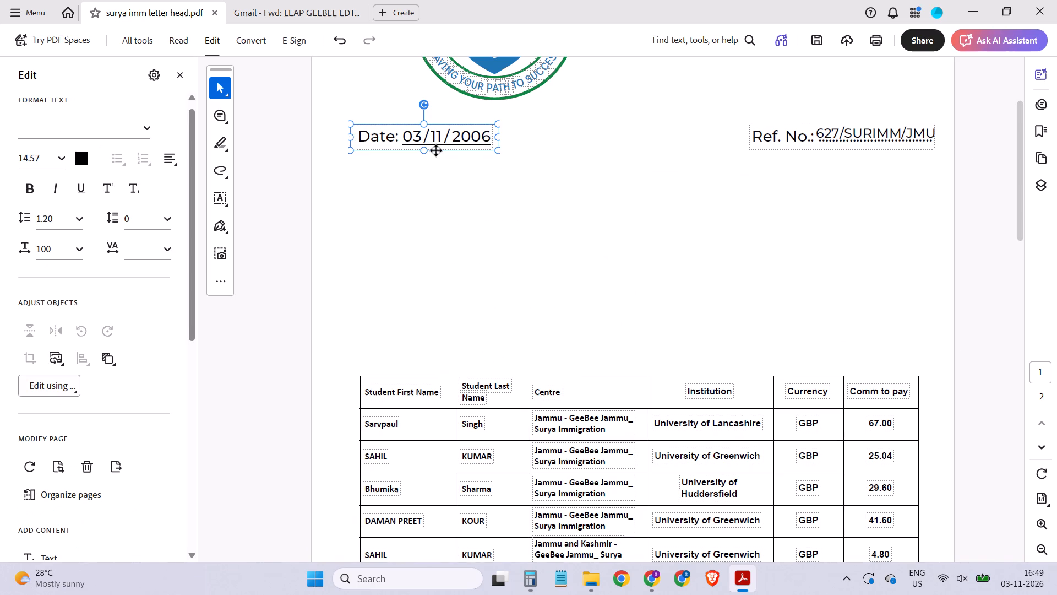
key("shift+Right")
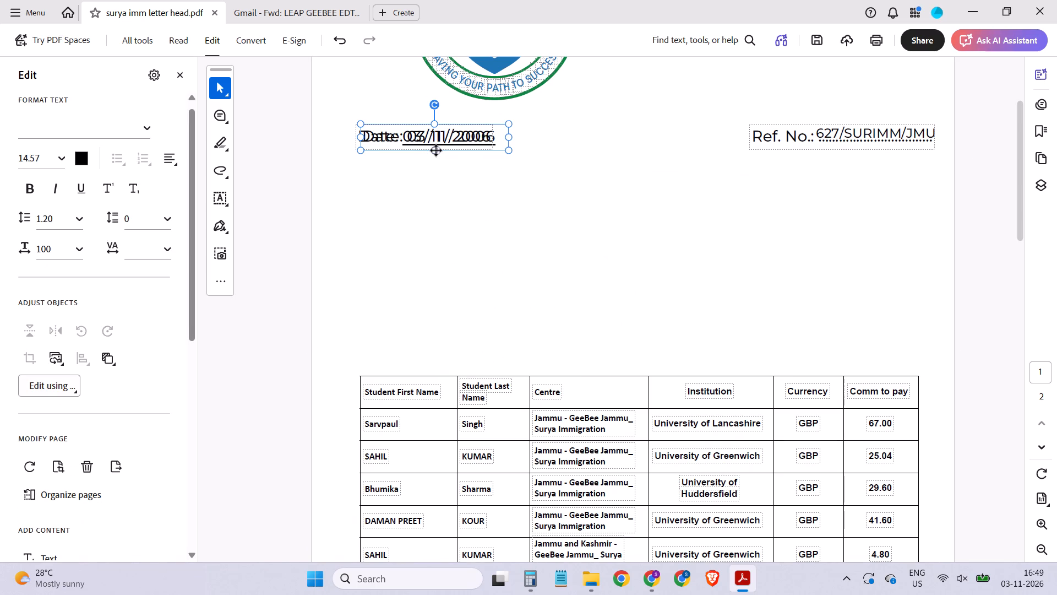
key("shift+Left")
key("Down")
key("Right")
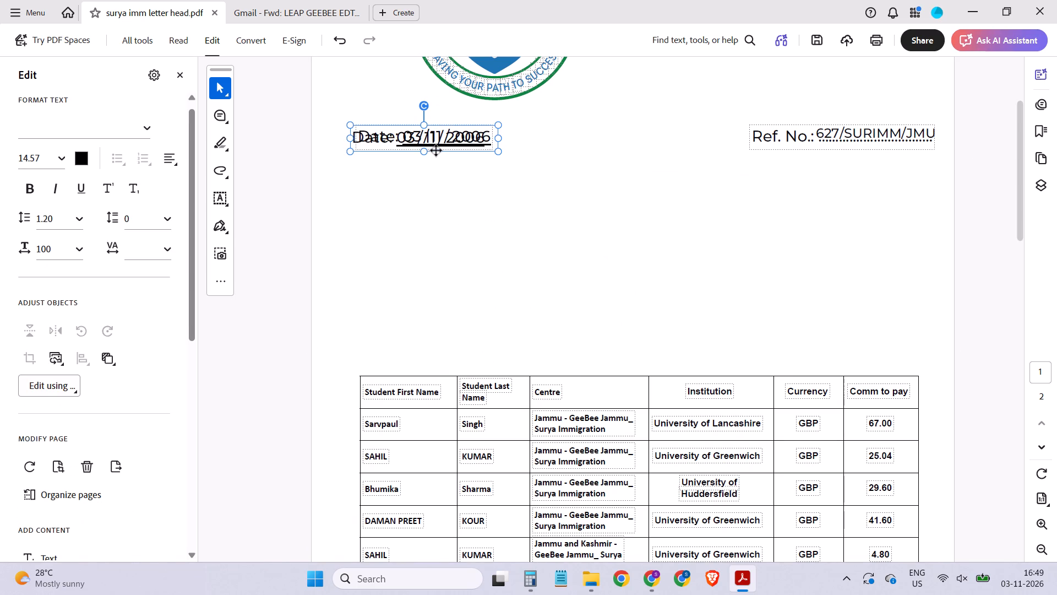
key("Right")
key("Right")
key("Right")
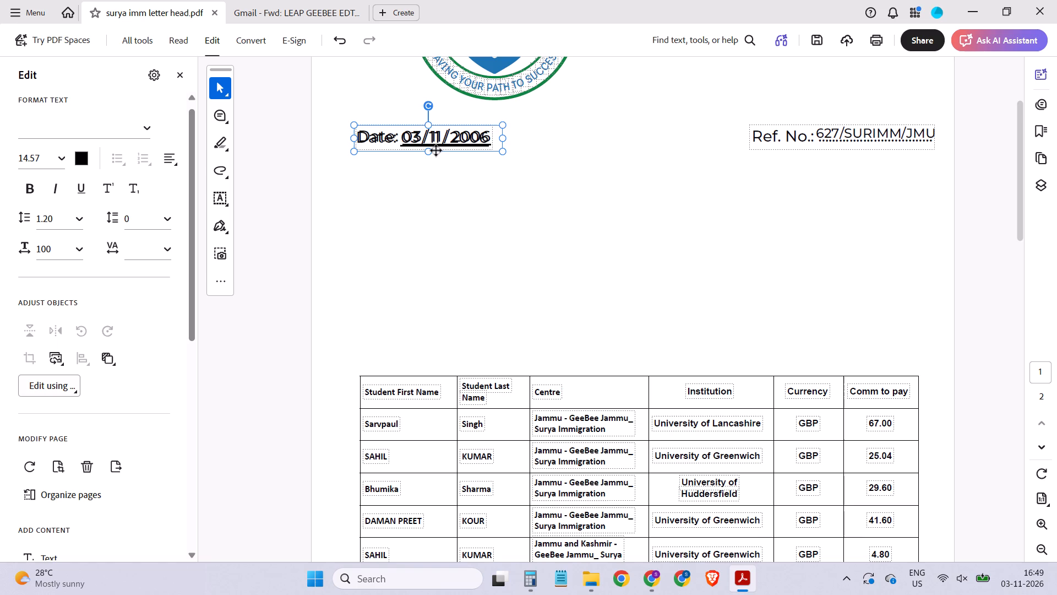
key("Right")
key("Right")
key("shift+Down")
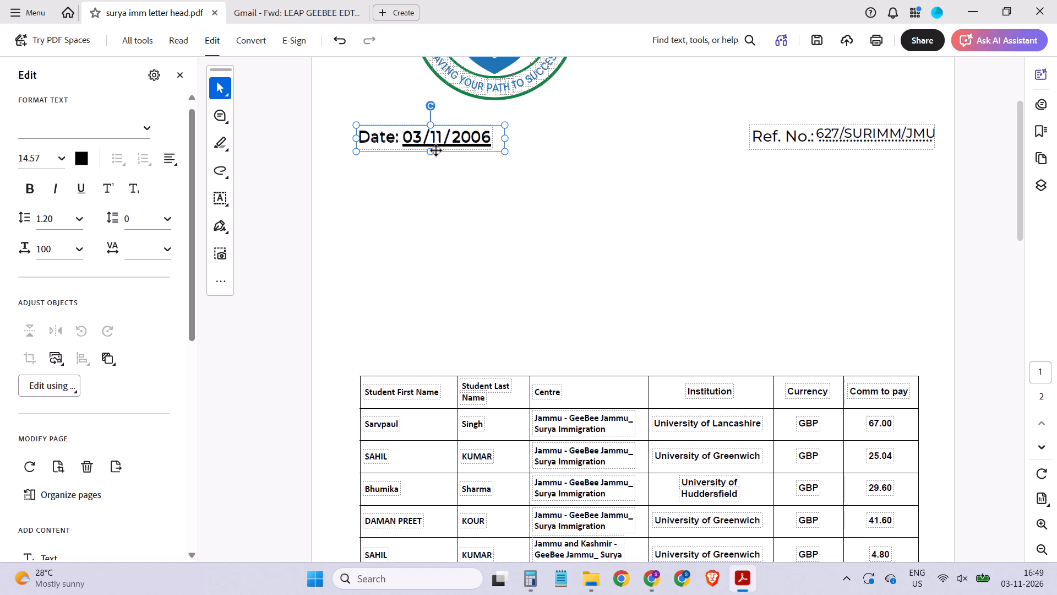
key("shift+Down")
key("shift+Down")
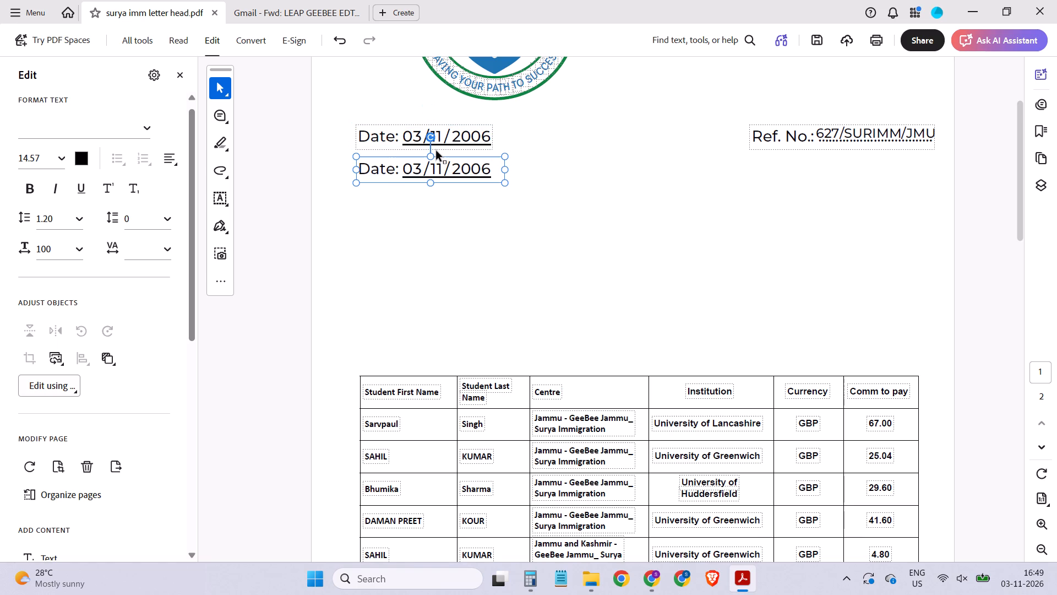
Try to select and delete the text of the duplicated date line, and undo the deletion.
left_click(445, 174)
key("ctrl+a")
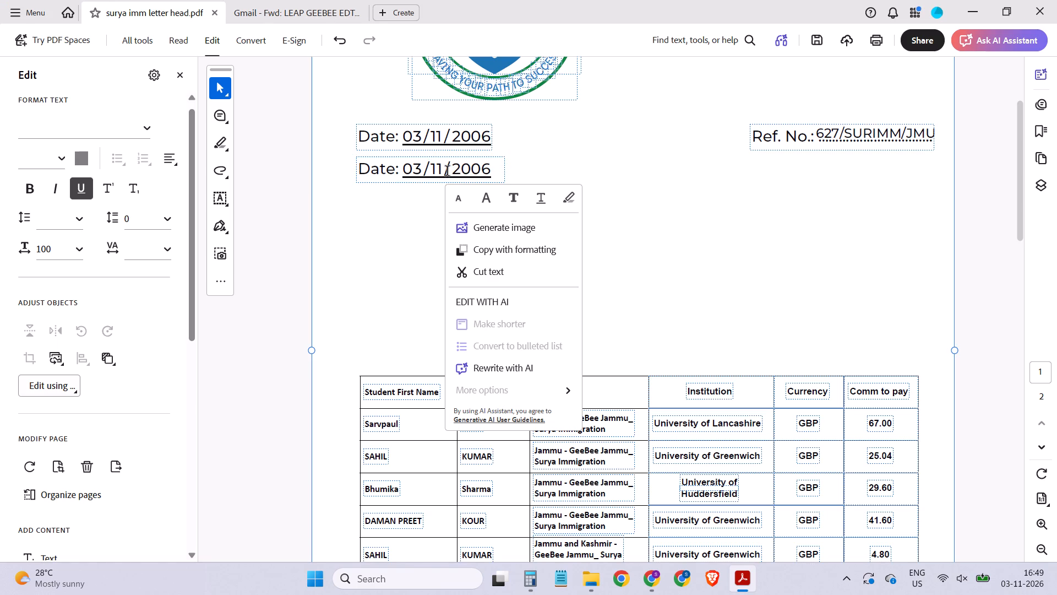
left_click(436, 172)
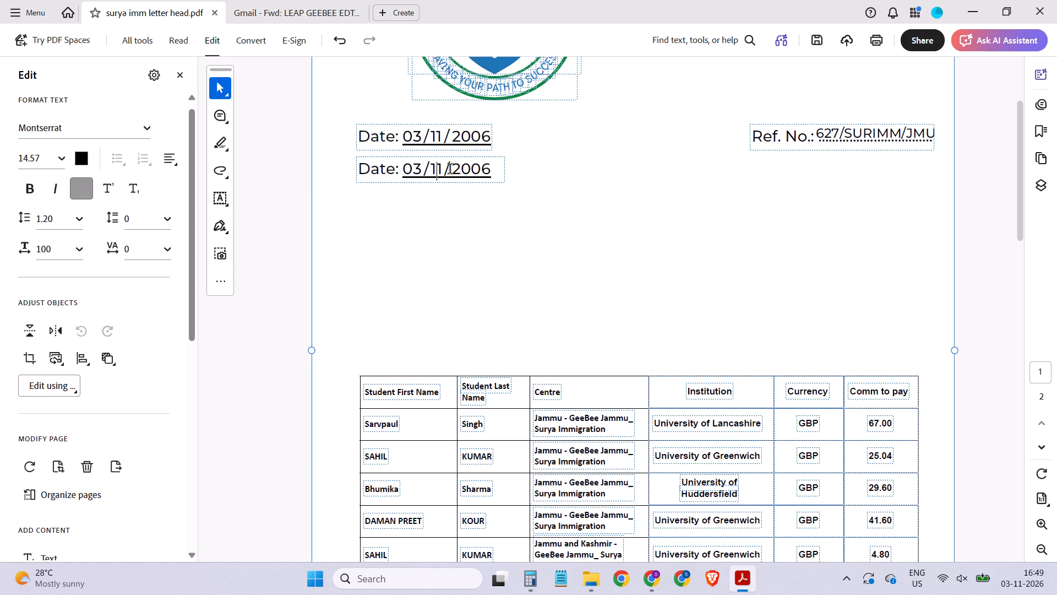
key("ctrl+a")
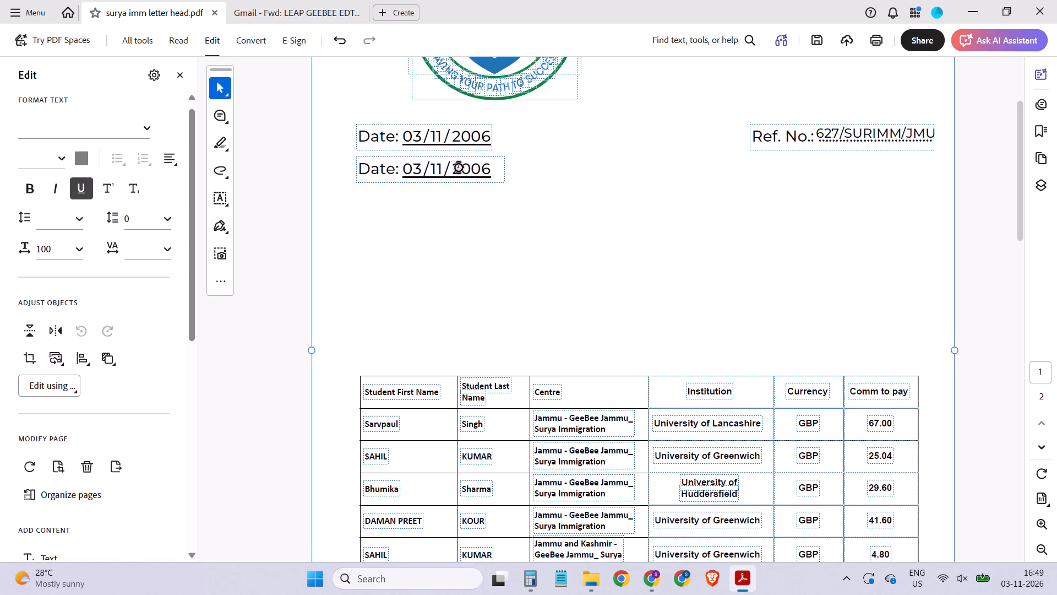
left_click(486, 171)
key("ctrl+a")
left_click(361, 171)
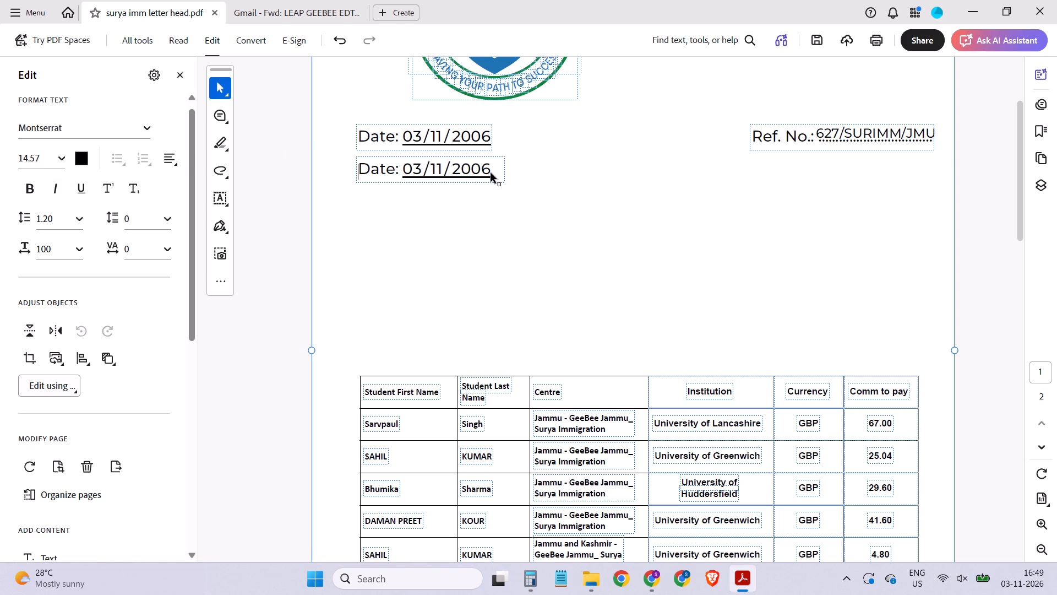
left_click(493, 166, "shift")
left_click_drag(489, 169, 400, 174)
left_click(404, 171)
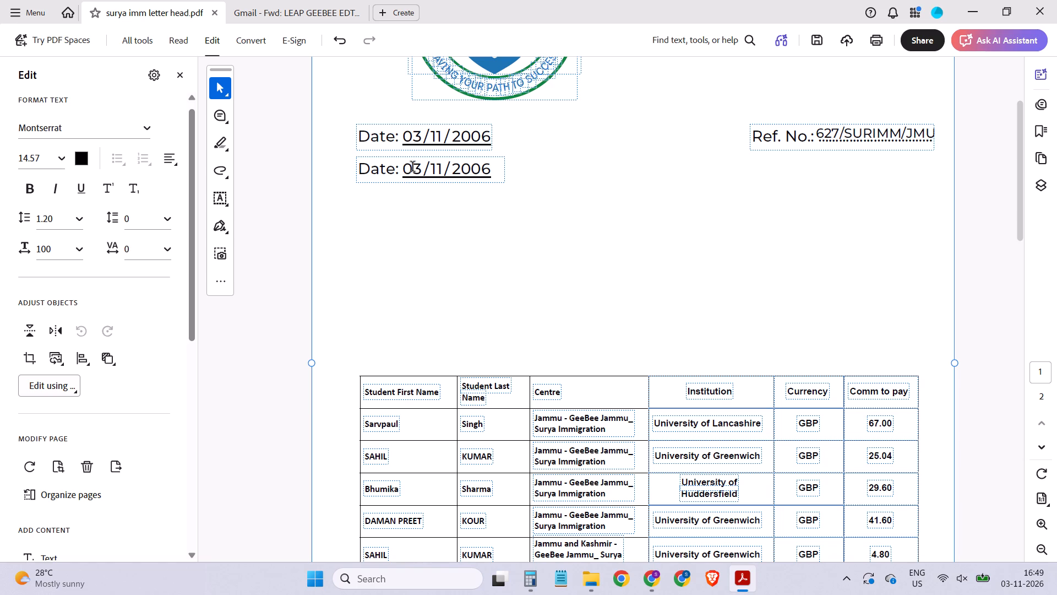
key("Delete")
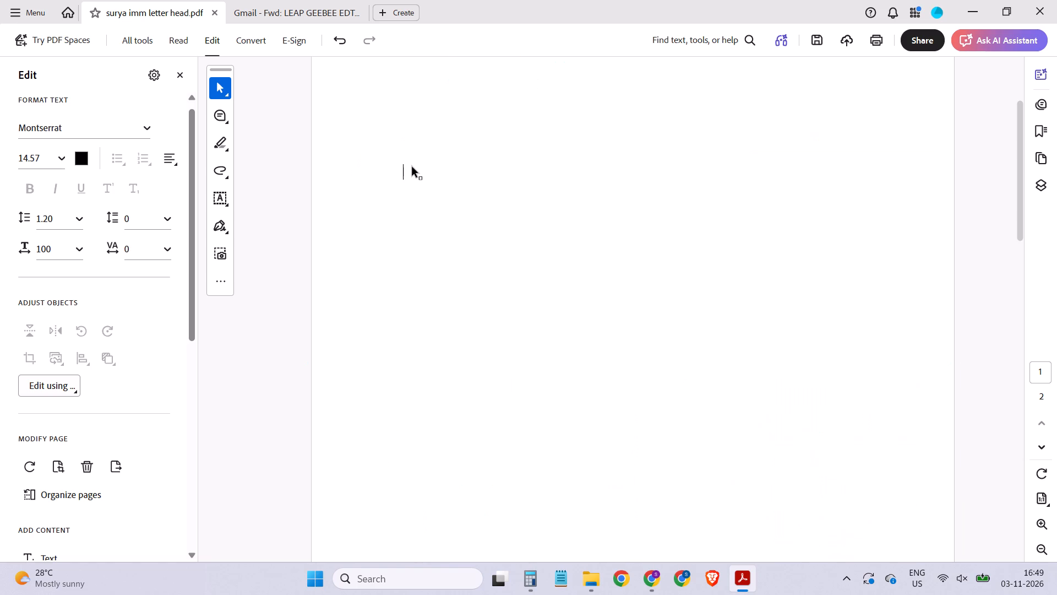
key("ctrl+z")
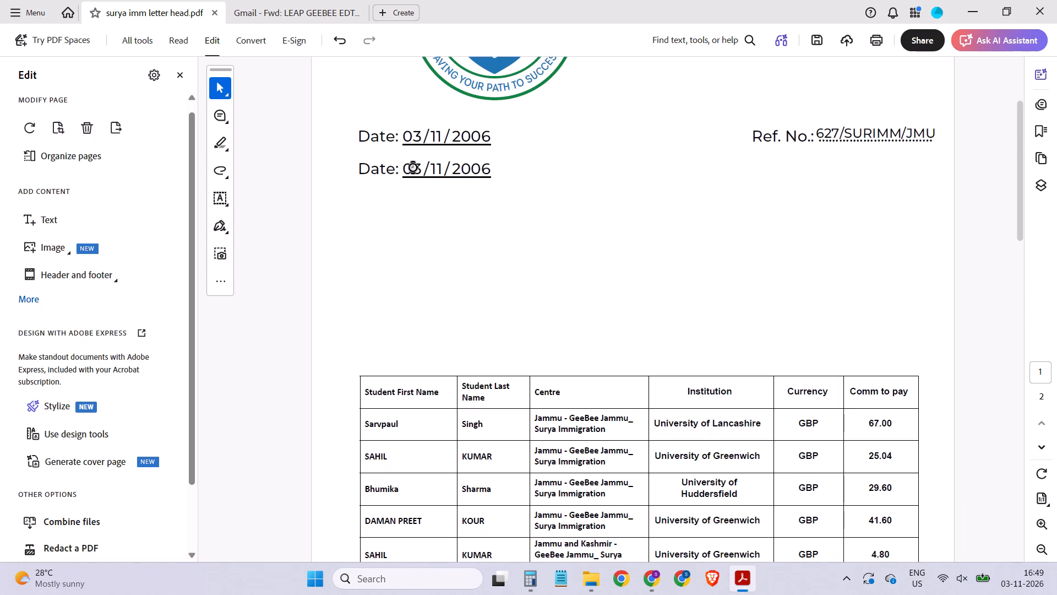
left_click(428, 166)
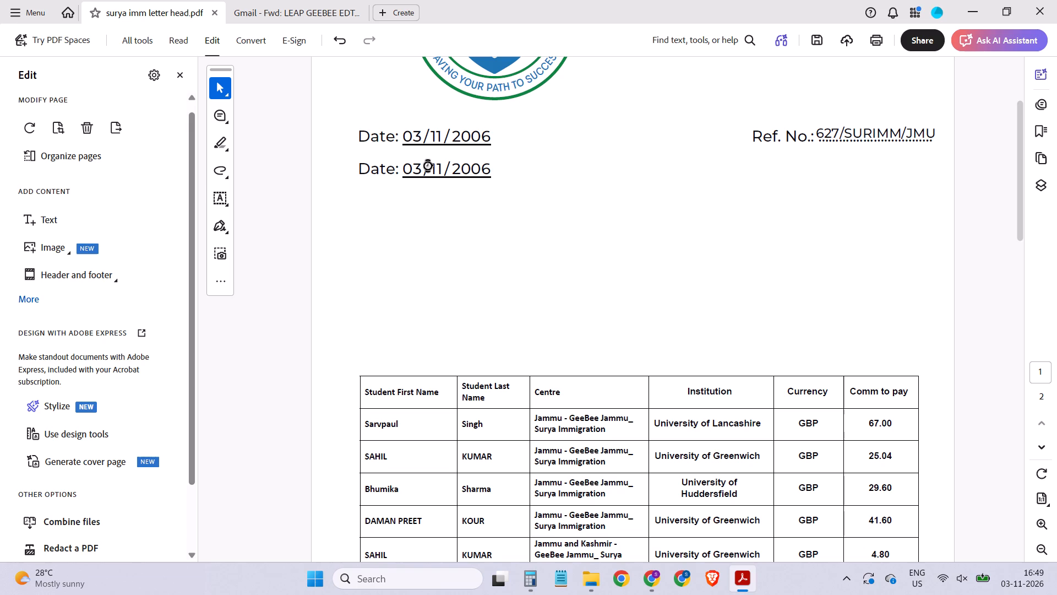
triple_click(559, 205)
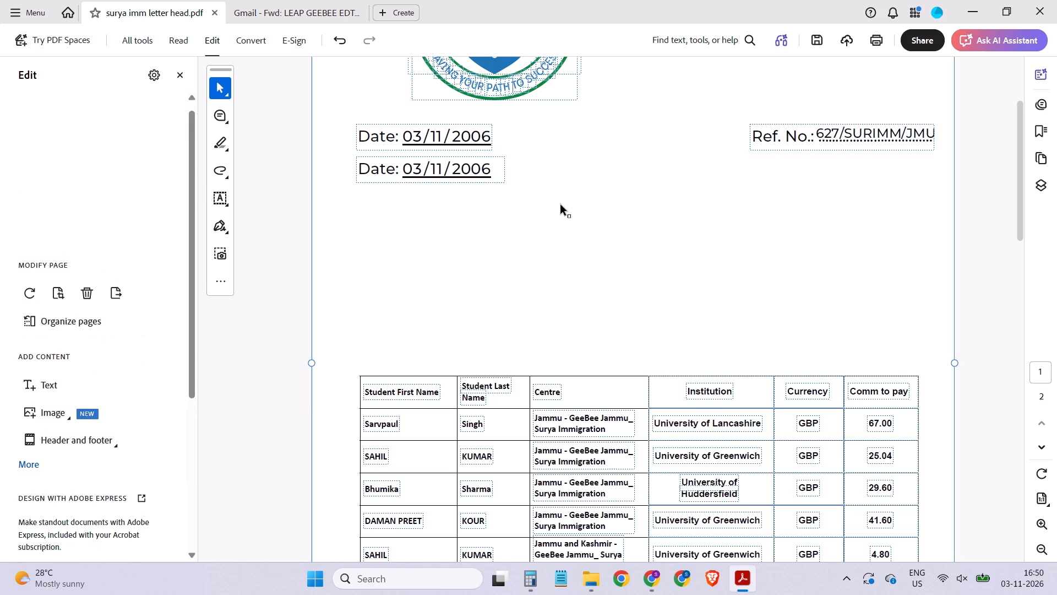
Replace the duplicated date text with the invoice details block from the clipboard history, covering SURYA IMMIGRATION, date, invoice number and Leap Geebee Edtech recipient.
left_click(491, 168)
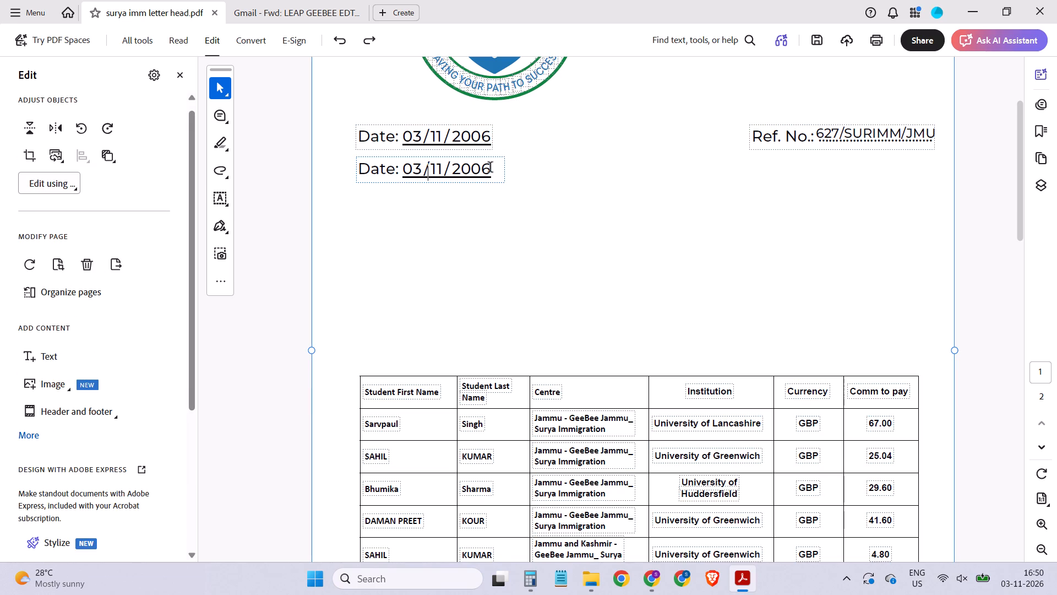
left_click_drag(497, 171, 456, 169)
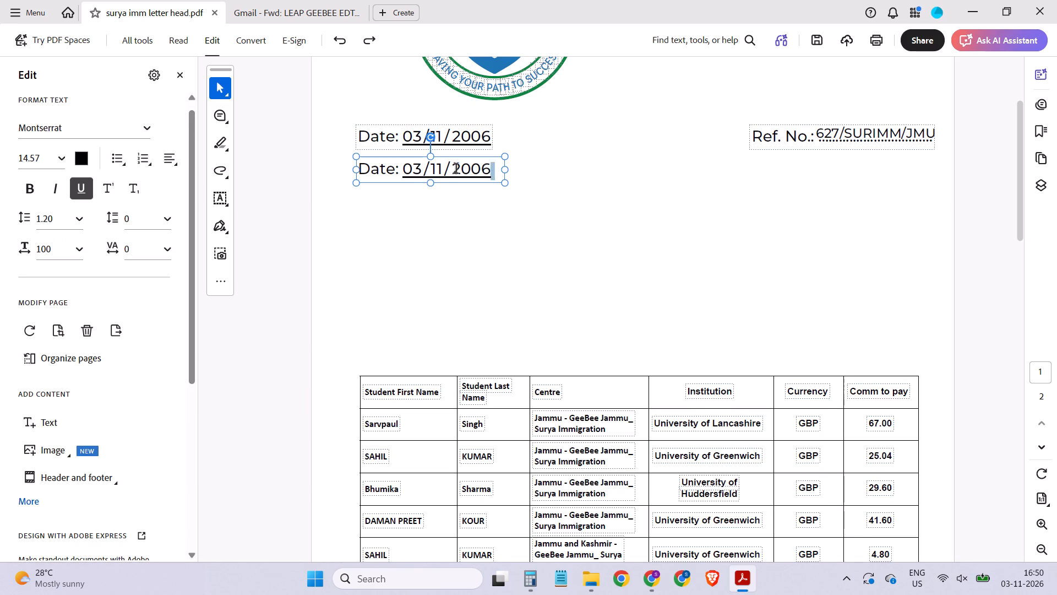
left_click_drag(456, 169, 354, 166)
key("ctrl+v")
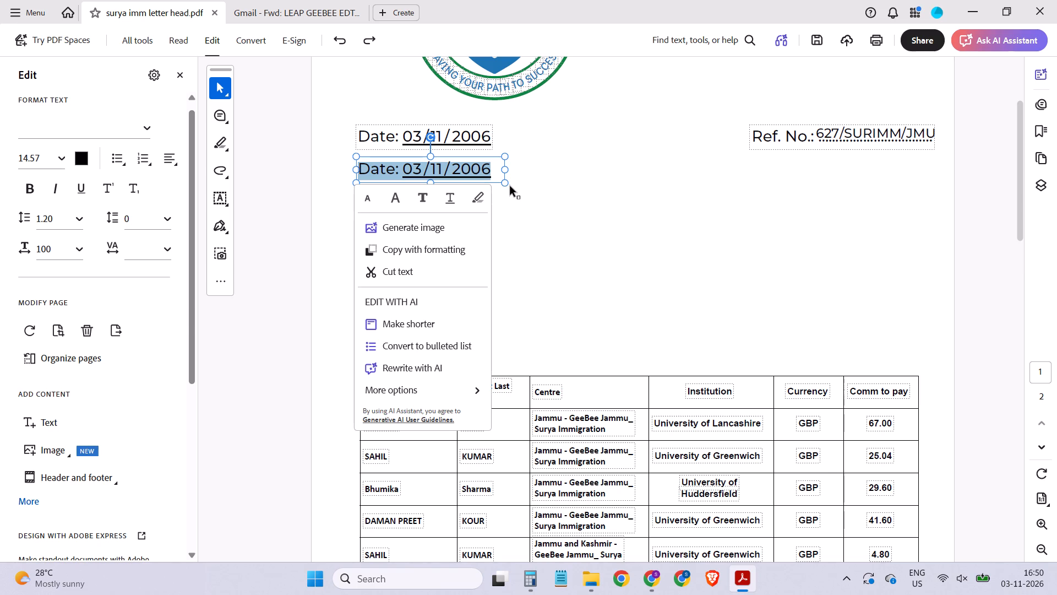
key("super+v")
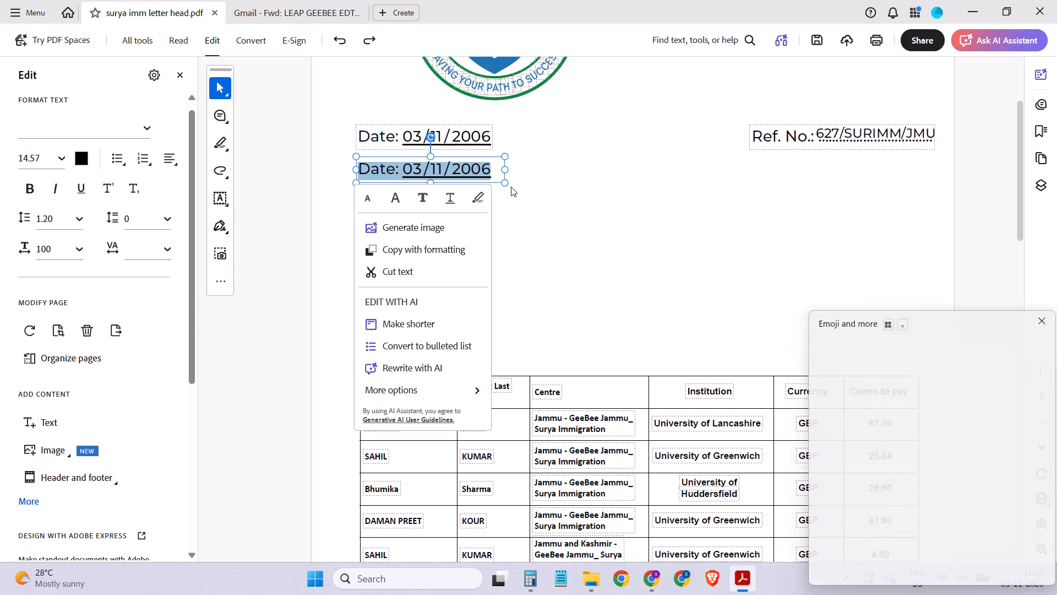
left_click(919, 407)
key("ctrl+v")
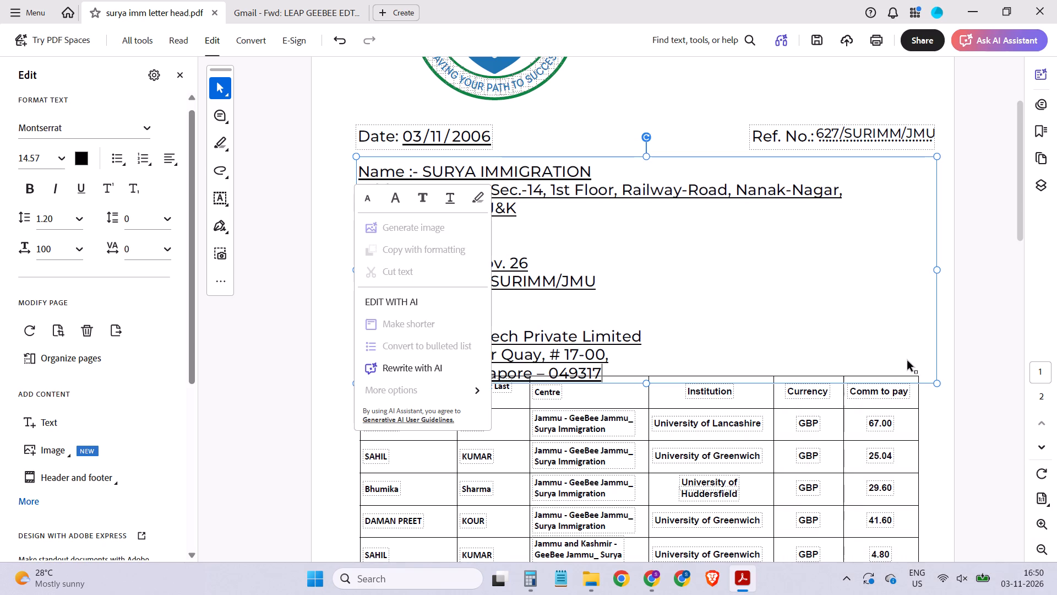
left_click(997, 263)
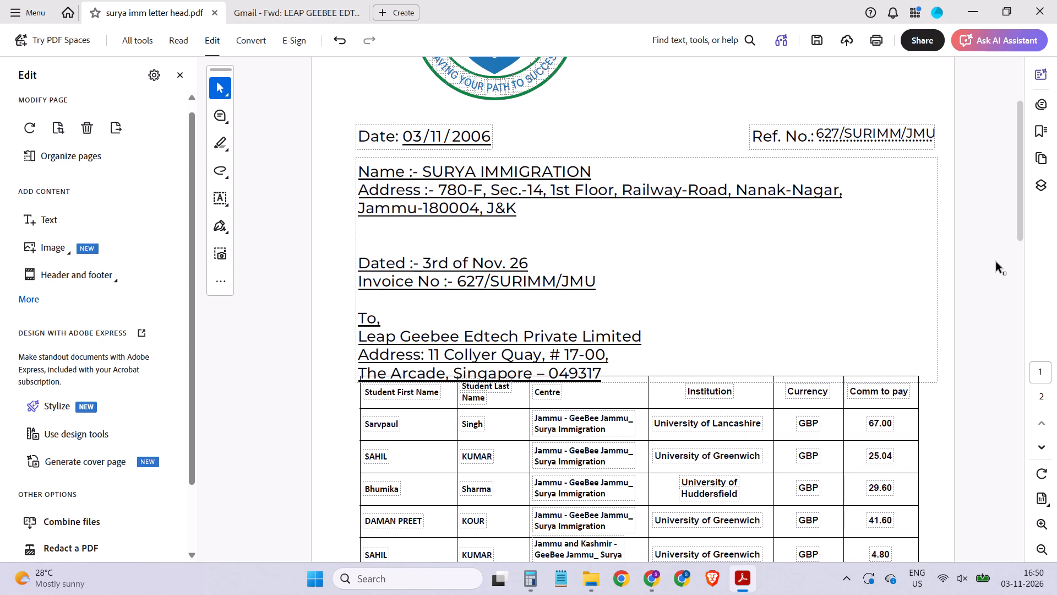
Remove the underline from all text in the invoice details block on page 1.
left_click(633, 340)
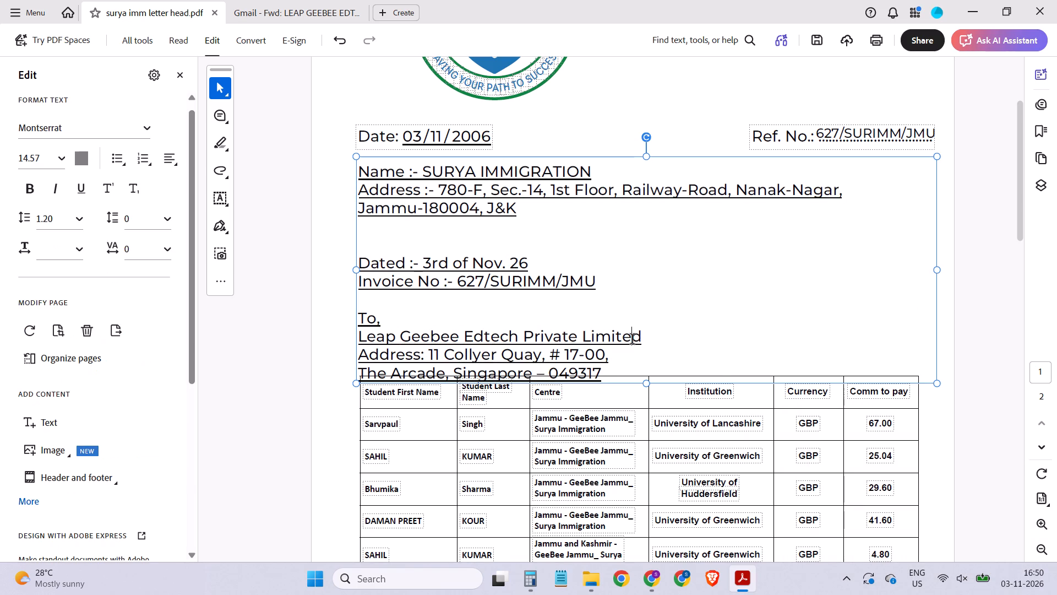
key("ctrl+a")
key("ctrl+u")
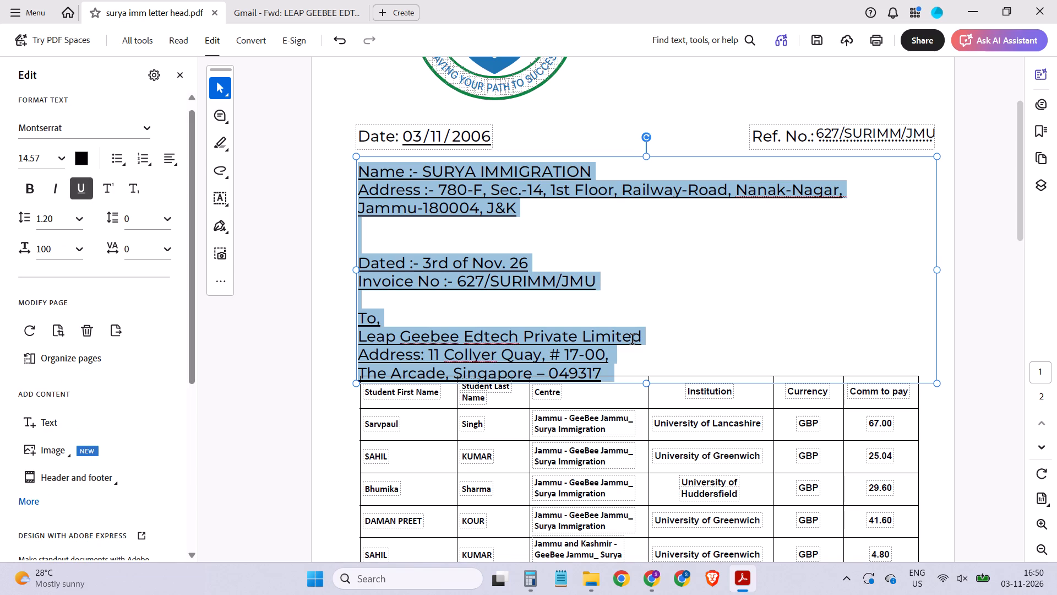
left_click(80, 186)
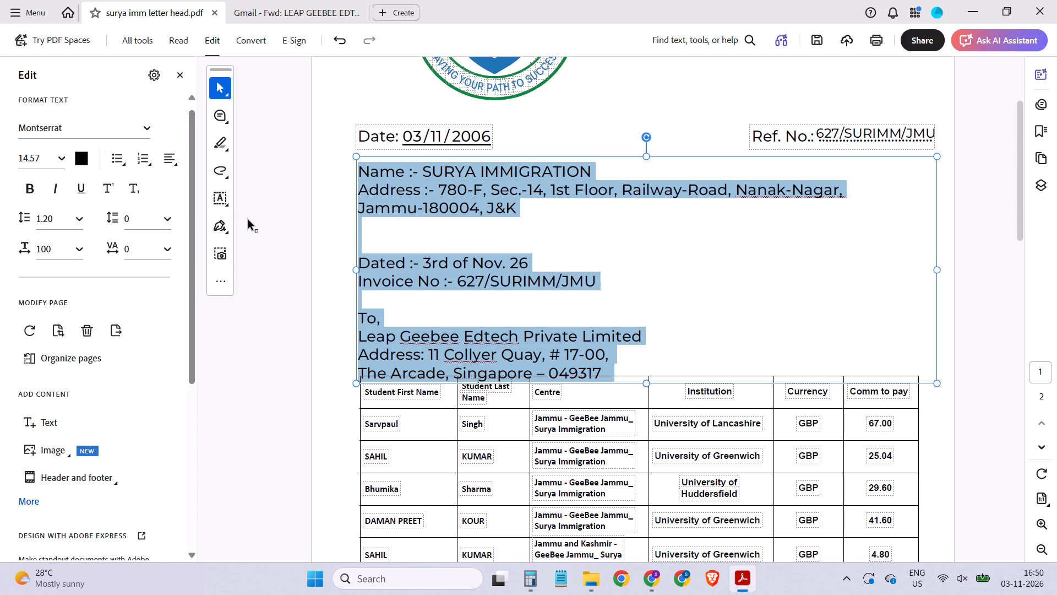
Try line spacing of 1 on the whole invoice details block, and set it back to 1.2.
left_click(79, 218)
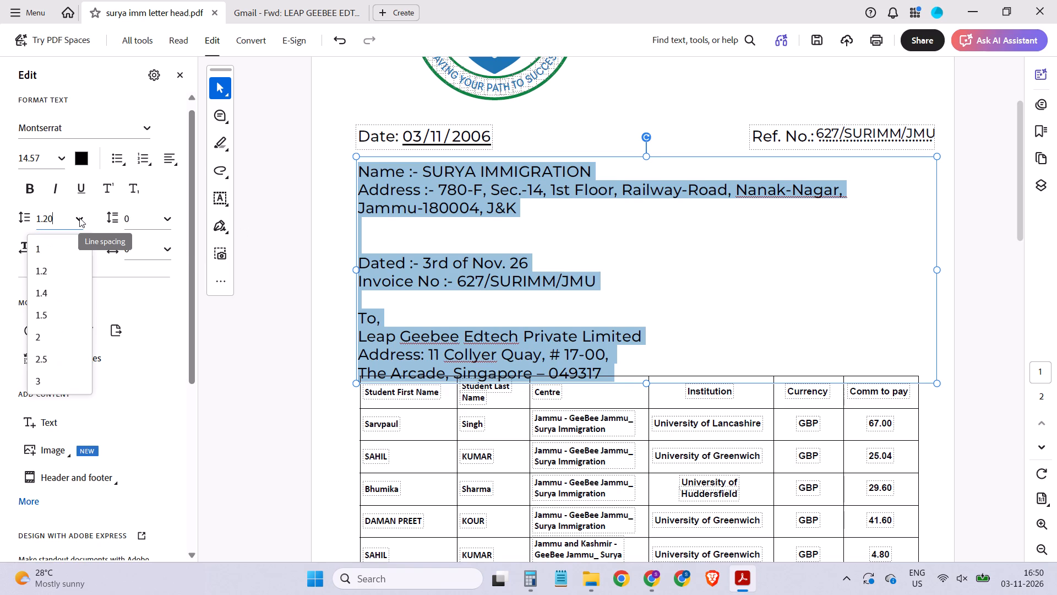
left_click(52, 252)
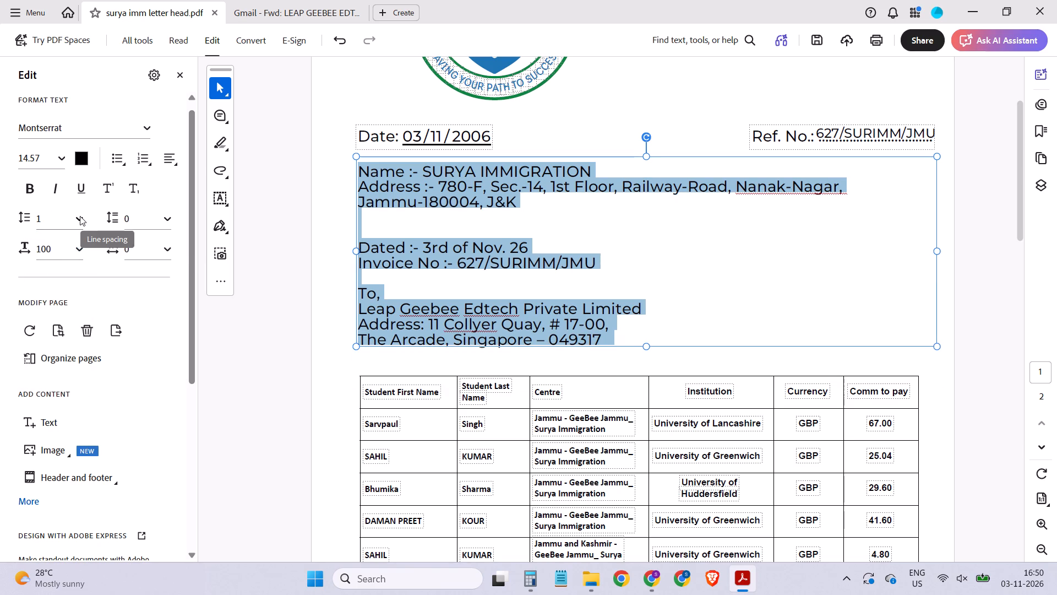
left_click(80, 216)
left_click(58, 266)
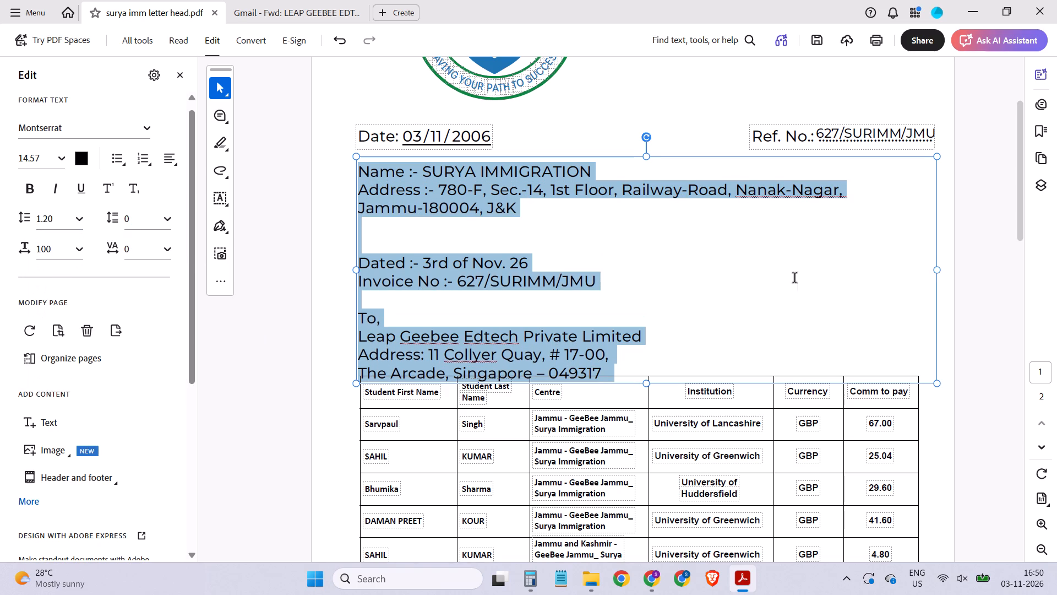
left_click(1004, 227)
scroll(1002, 228, "down", 2)
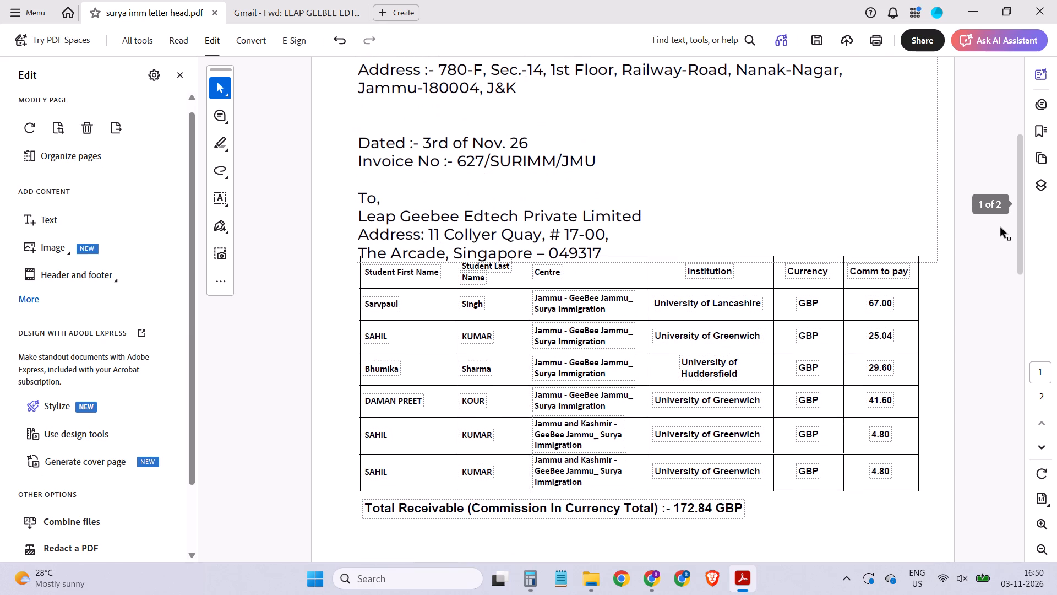
left_click_drag(353, 534, 681, 468)
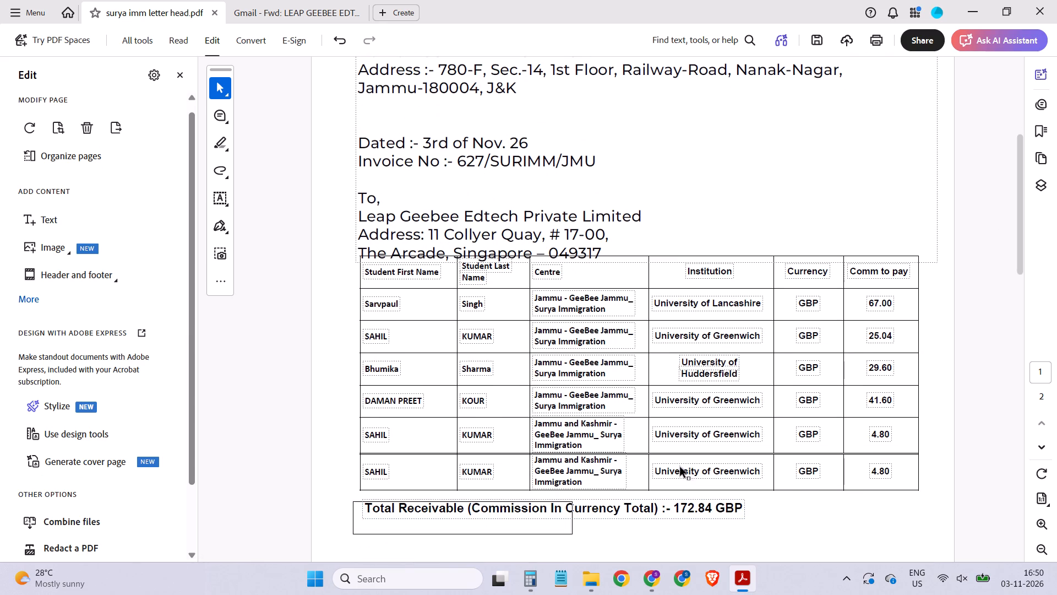
left_click_drag(681, 468, 929, 251)
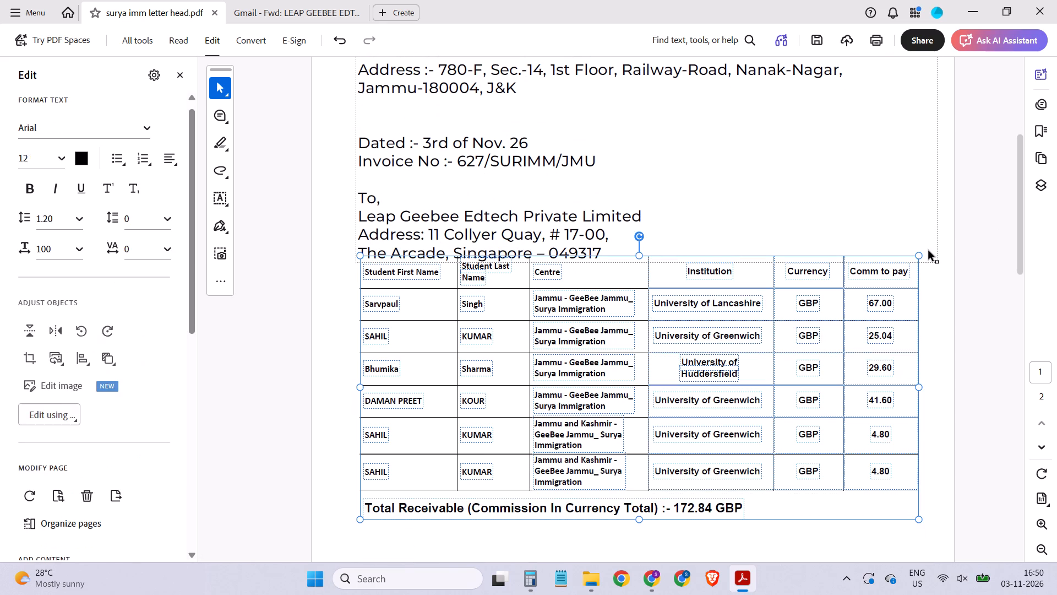
key("shift+Down")
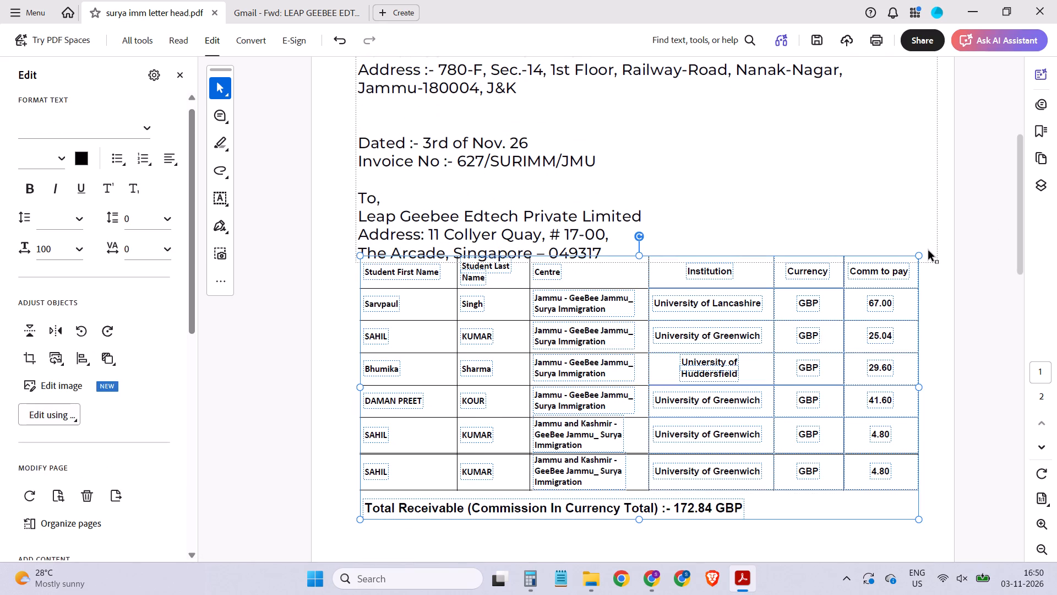
key("shift+Down")
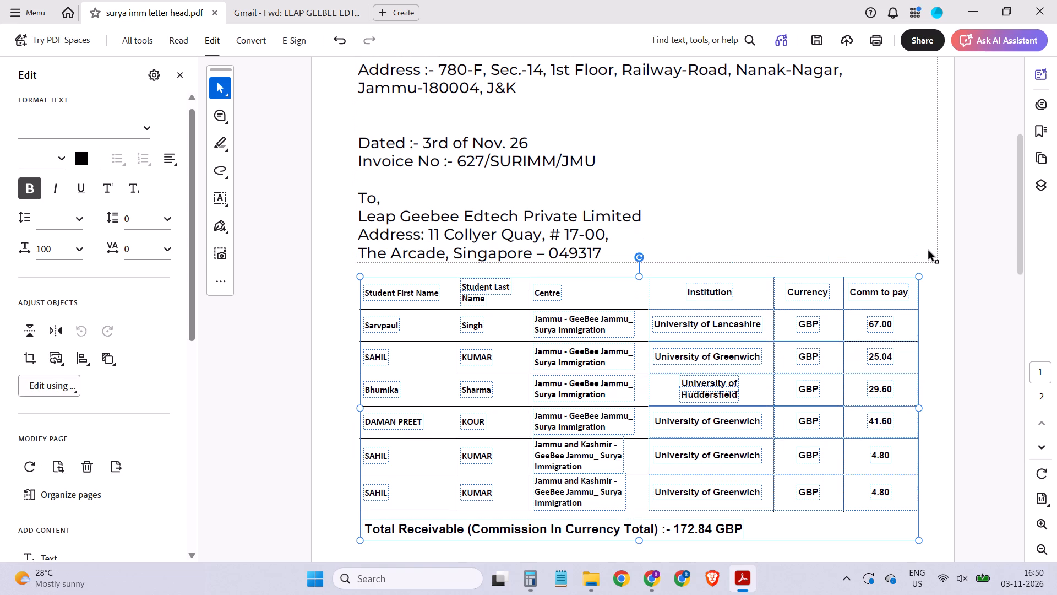
key("shift+Left")
key("shift+Right")
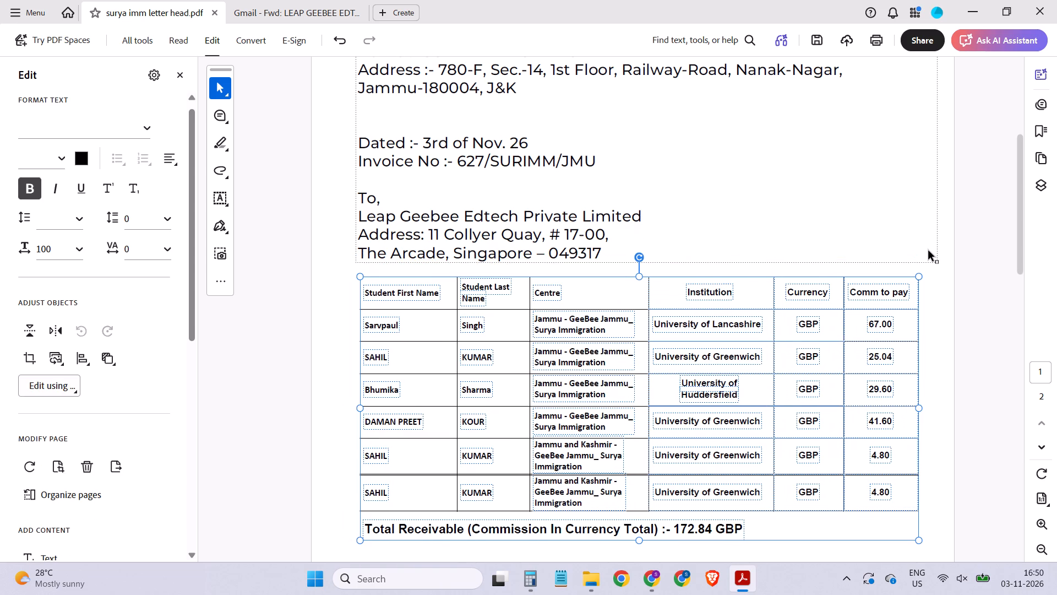
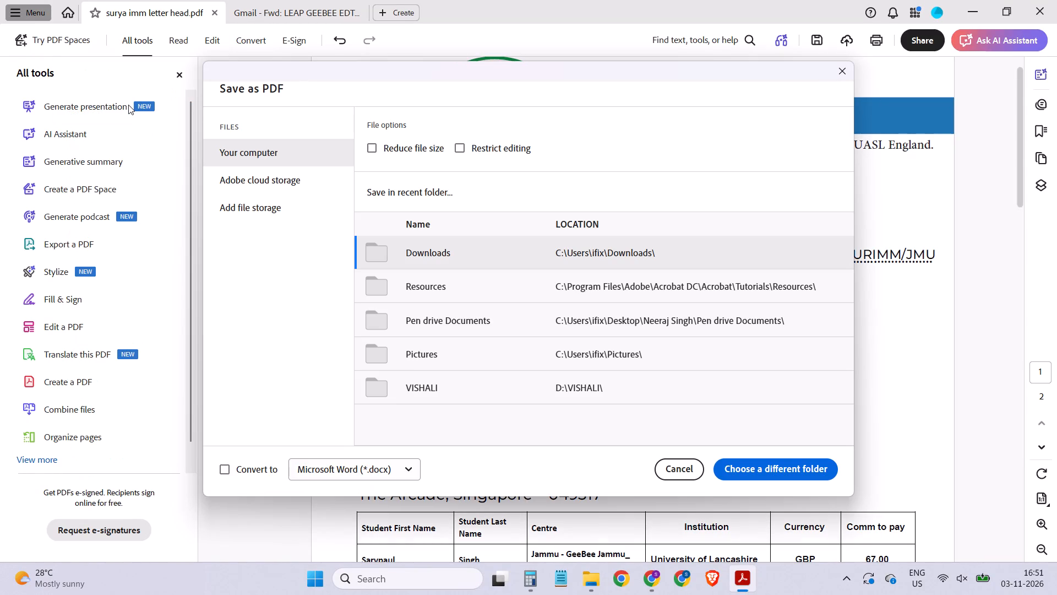
Save a copy of the invoice PDF in the Downloads folder under the name "surya imm letter head GBP".
left_click(442, 255)
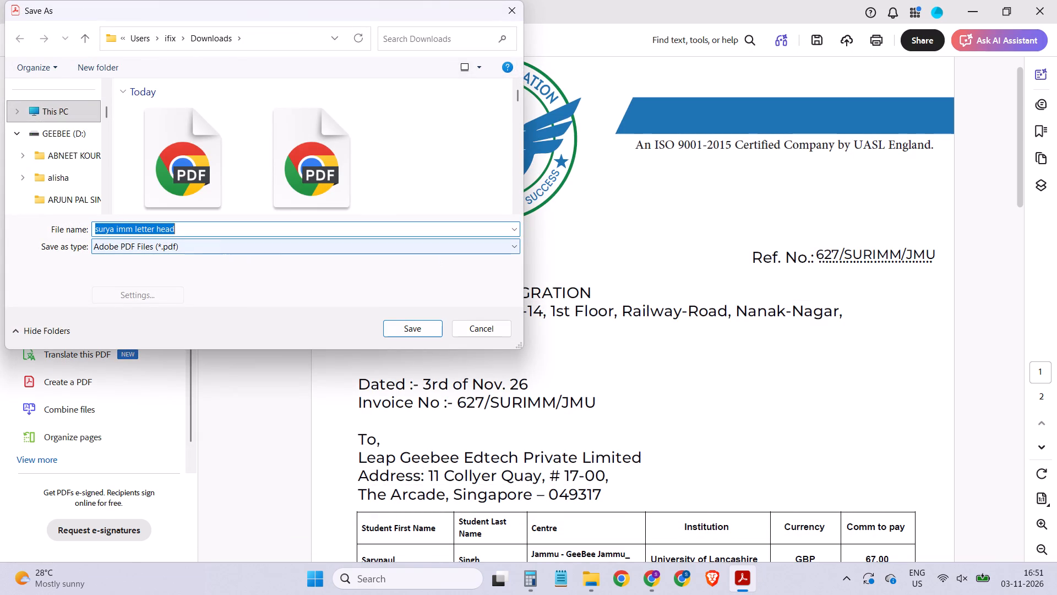
left_click(190, 231)
key("space")
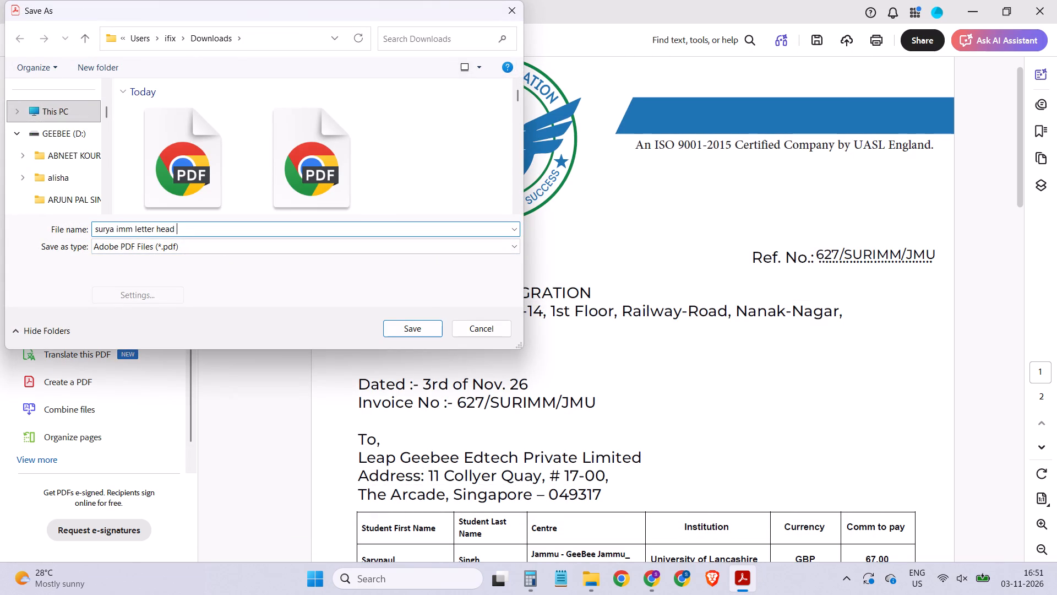
type("GBP")
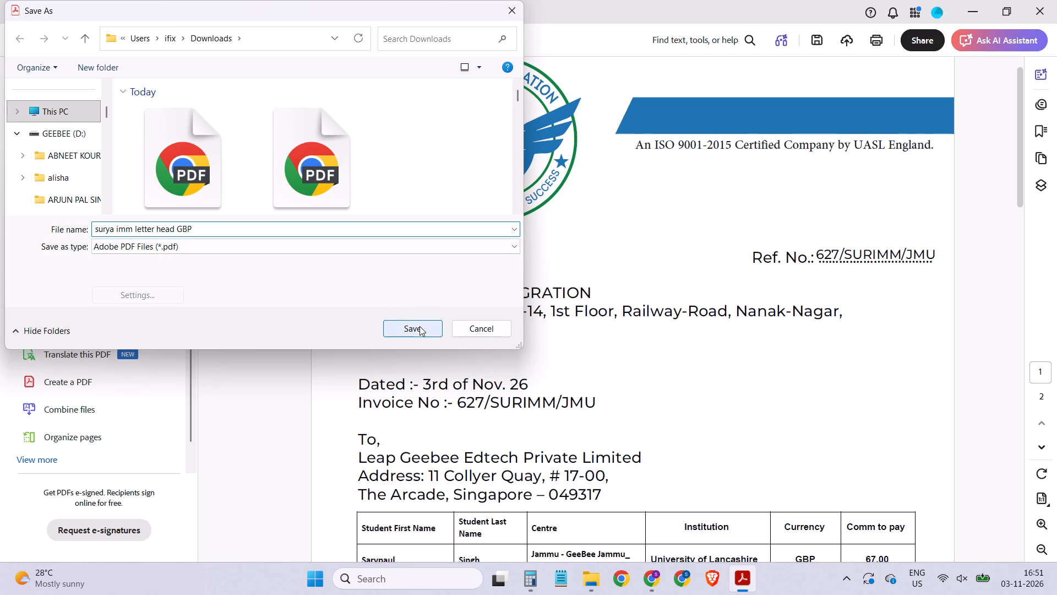
scroll(38, 134, "up", 4)
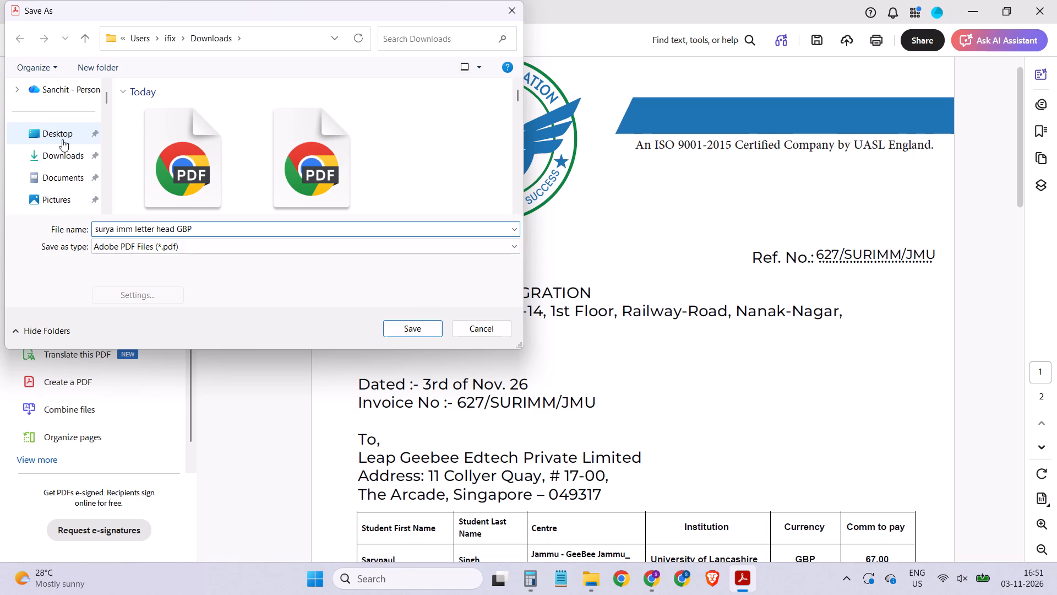
left_click(66, 149)
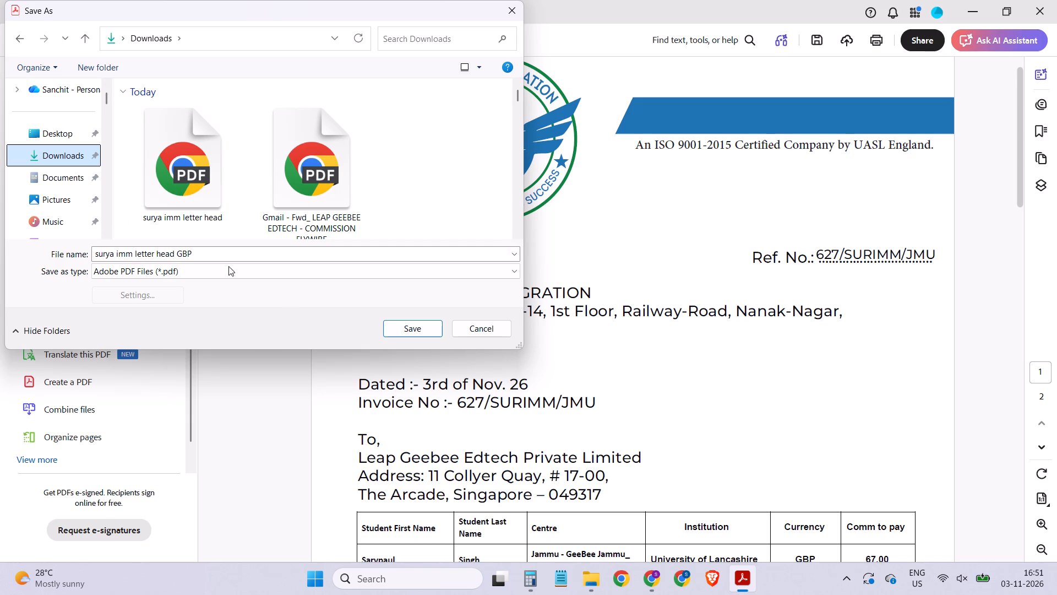
left_click(403, 332)
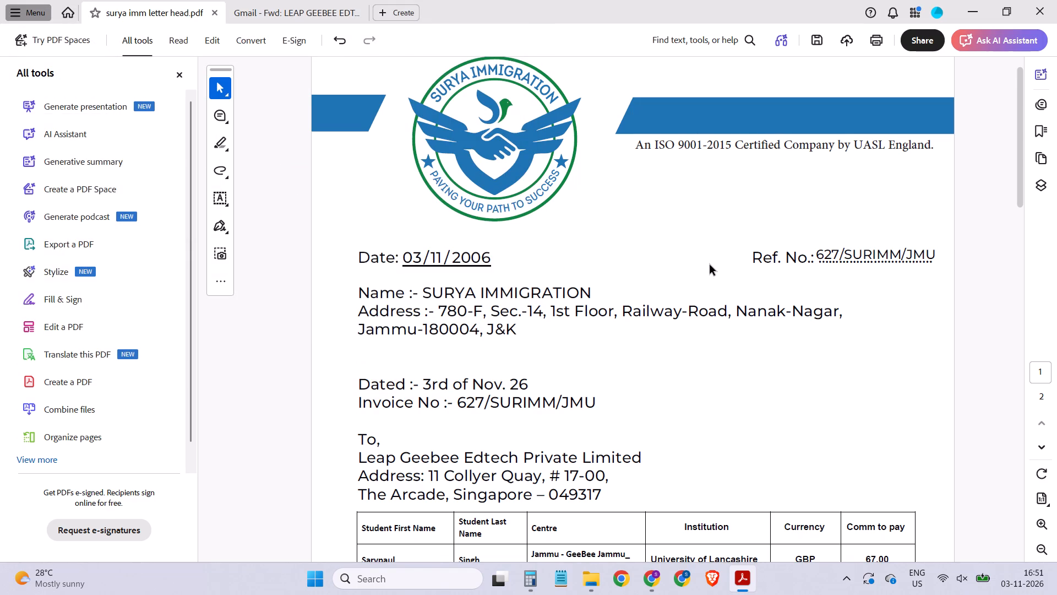
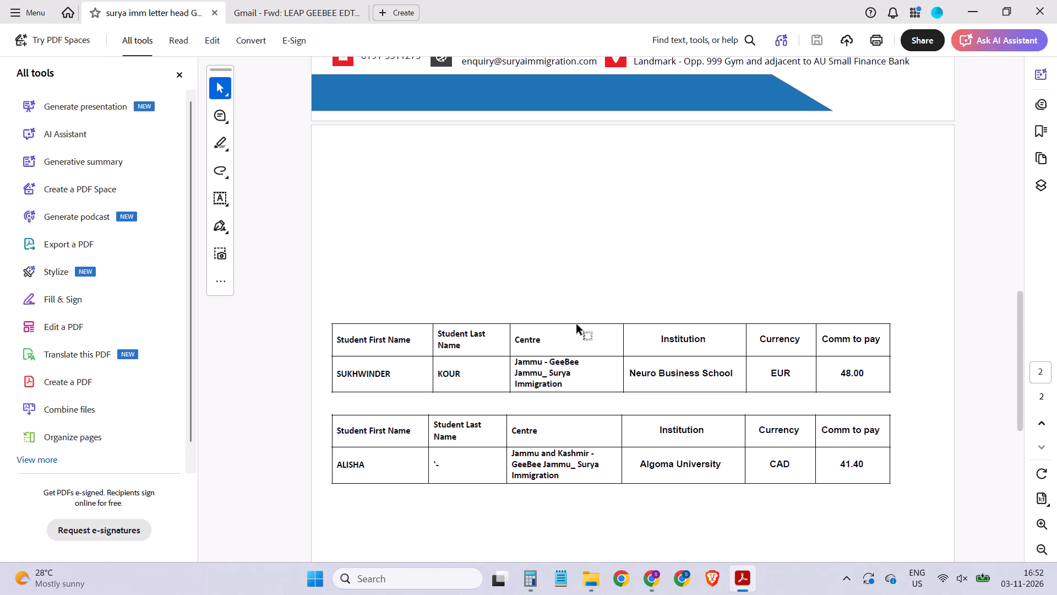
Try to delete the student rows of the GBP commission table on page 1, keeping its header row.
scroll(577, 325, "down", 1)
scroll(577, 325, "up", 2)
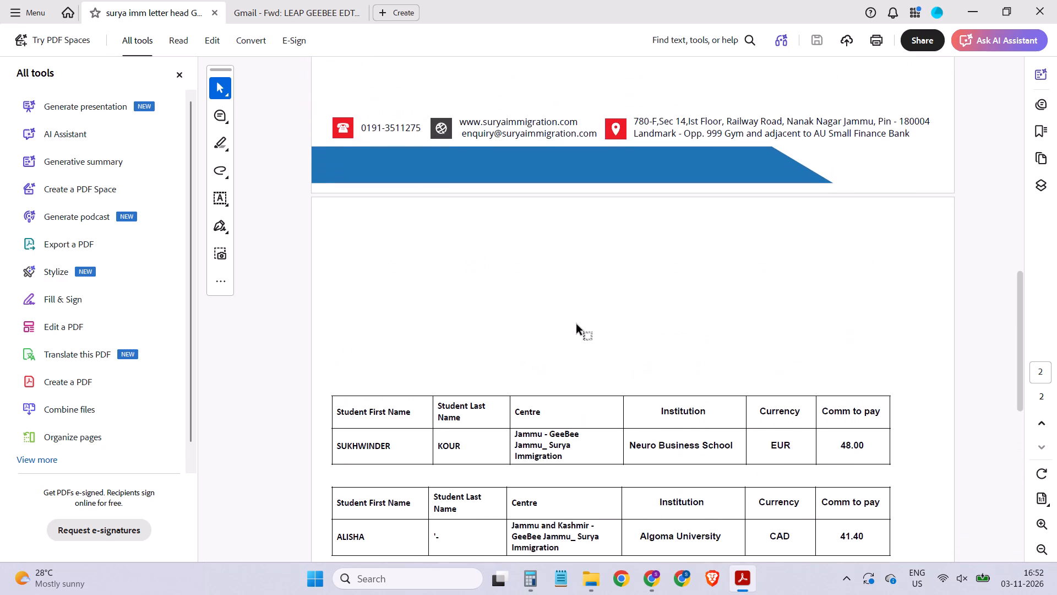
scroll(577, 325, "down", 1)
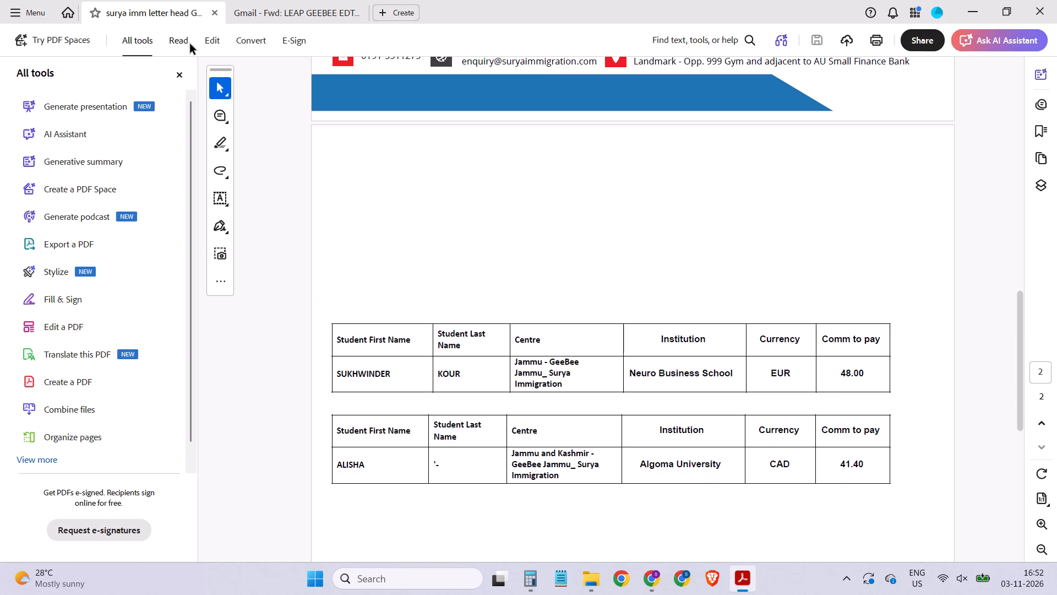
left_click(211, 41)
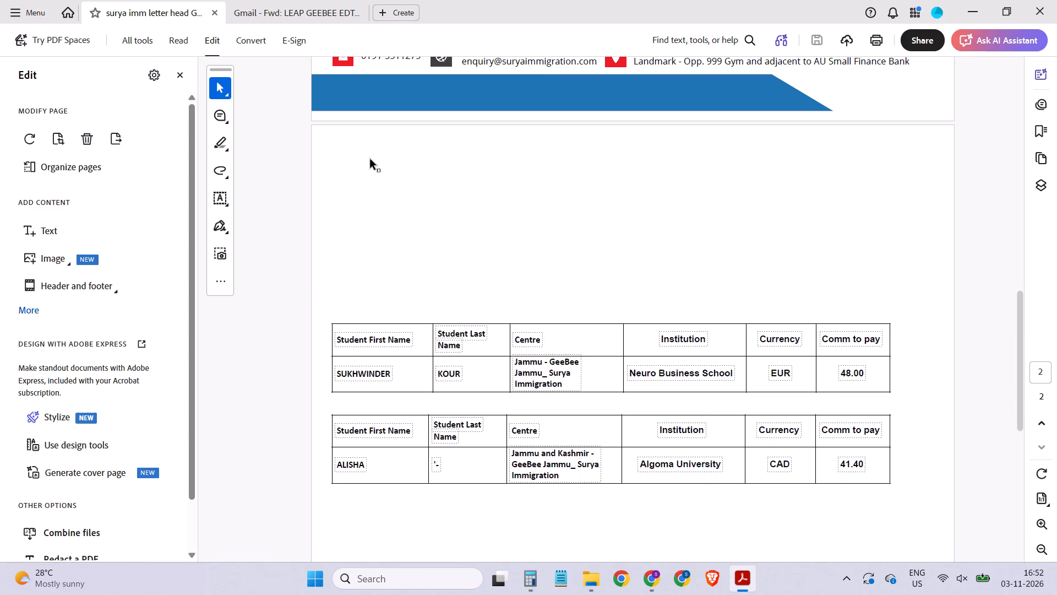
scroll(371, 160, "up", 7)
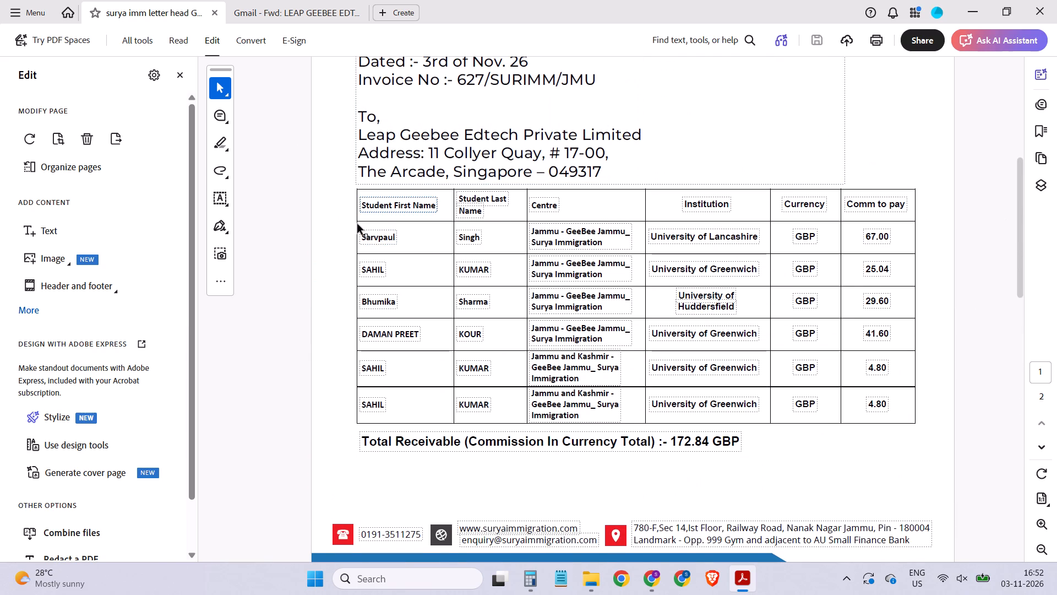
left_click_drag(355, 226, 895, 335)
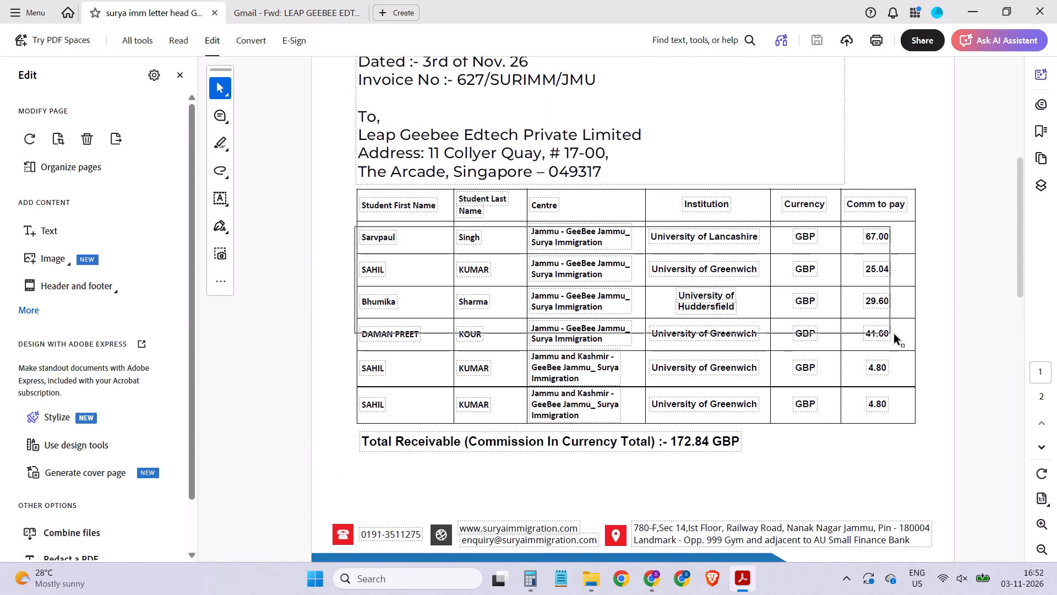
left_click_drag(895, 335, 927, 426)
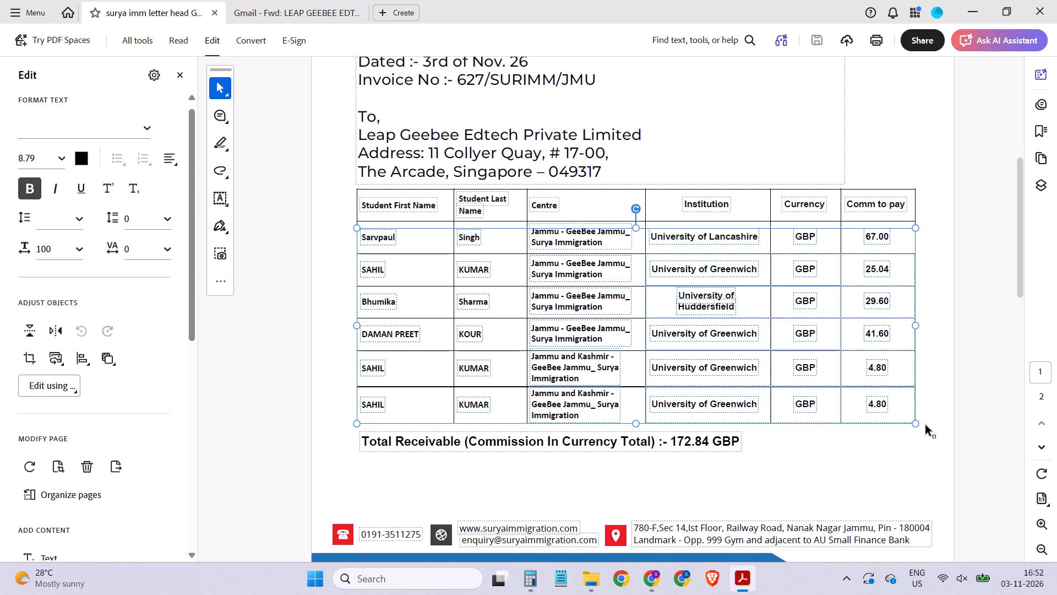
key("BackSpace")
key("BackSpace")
Copy the whole EUR commission table, header and Neuro Business School row, from the Gmail PDF.
left_click(293, 21)
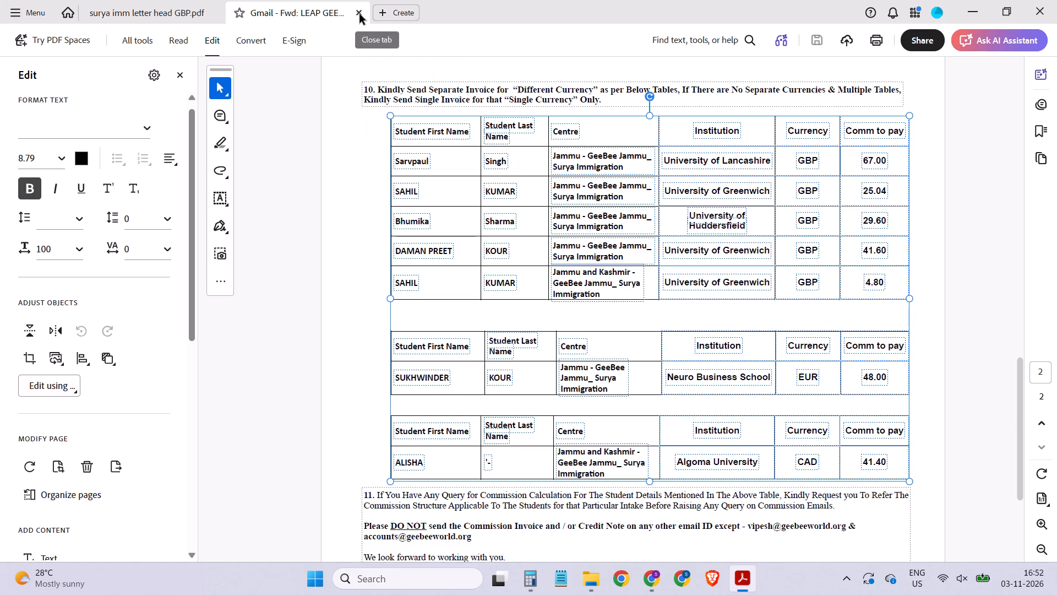
left_click(368, 307)
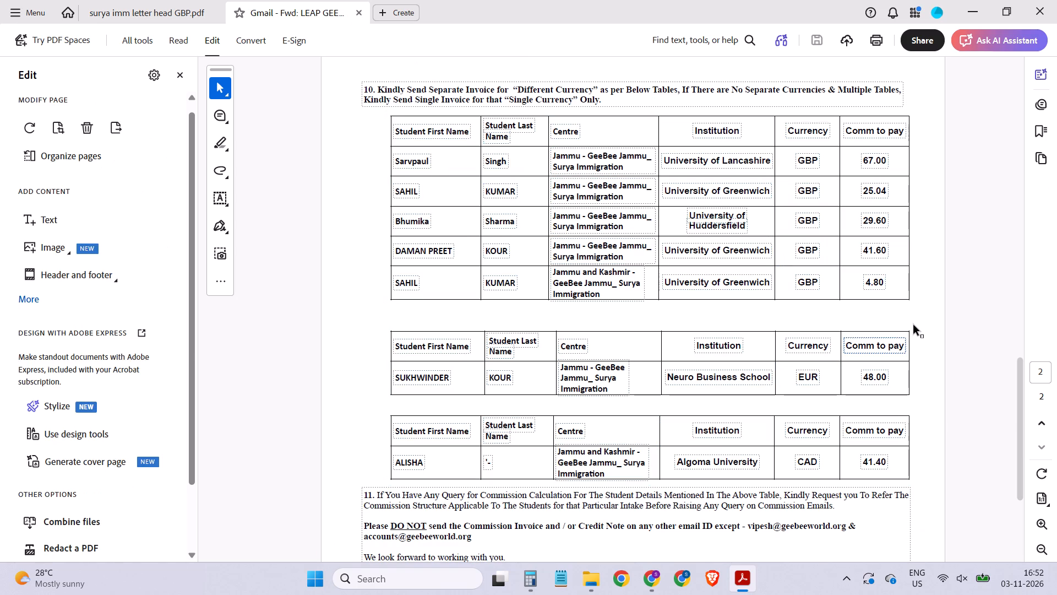
left_click_drag(919, 325, 386, 394)
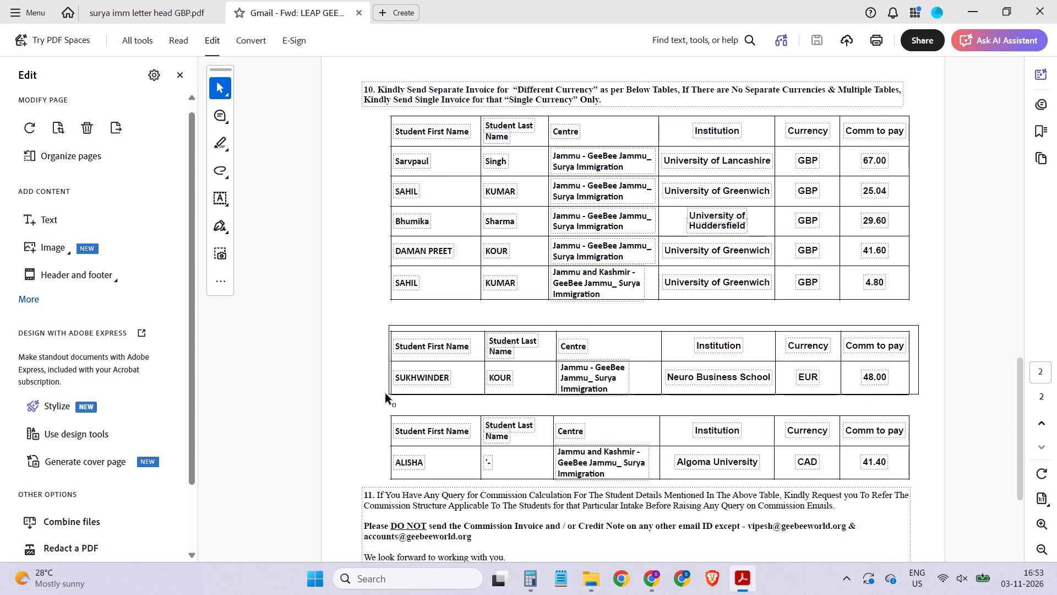
left_click_drag(386, 394, 375, 401)
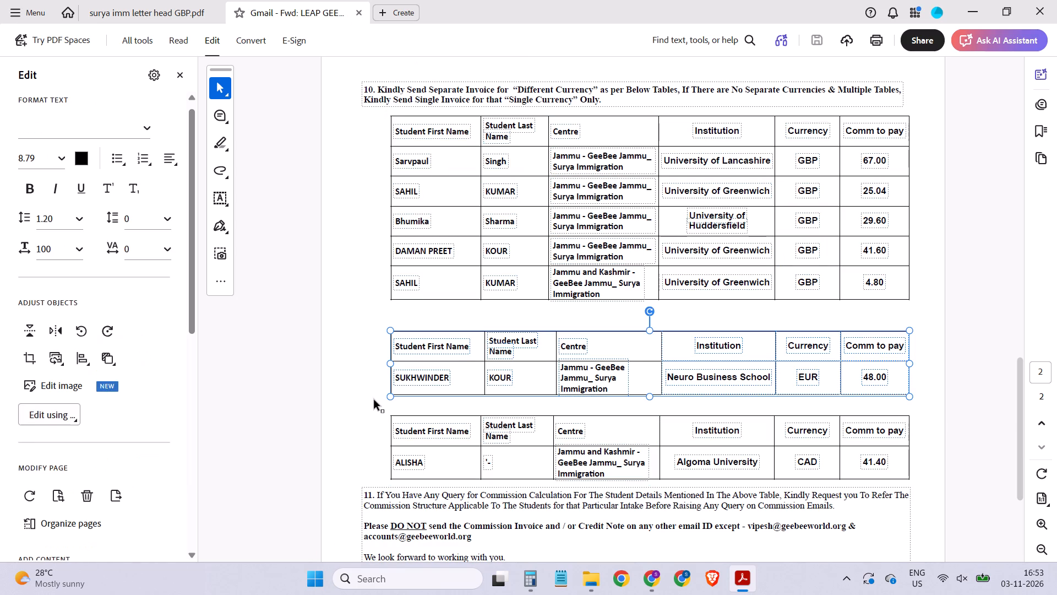
key("ctrl+c")
Delete the entire GBP commission table from page 1 of the Surya letterhead invoice, keeping the Total Receivable line.
left_click(177, 10)
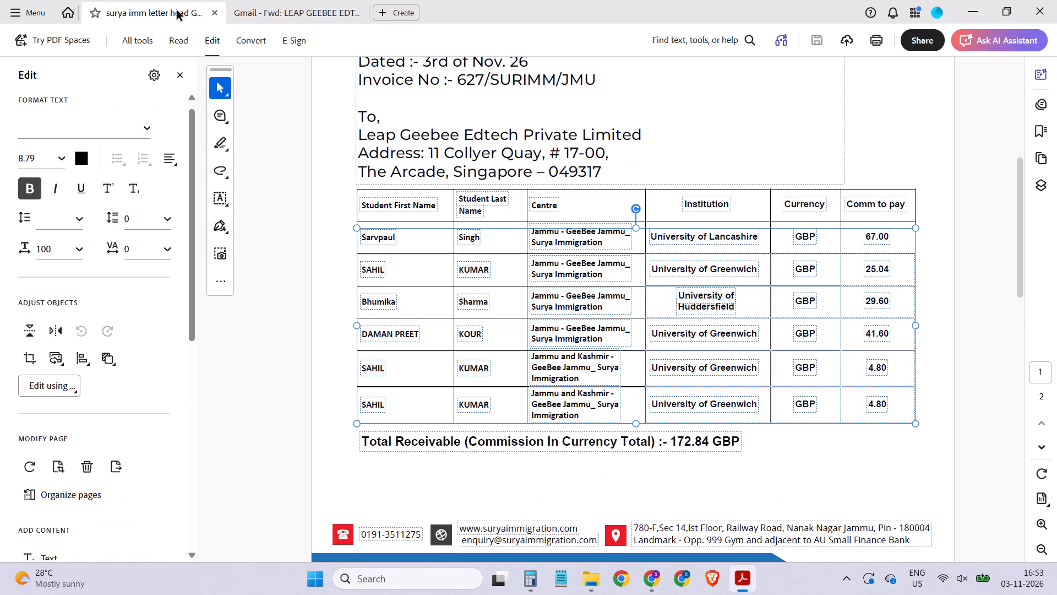
left_click(651, 475)
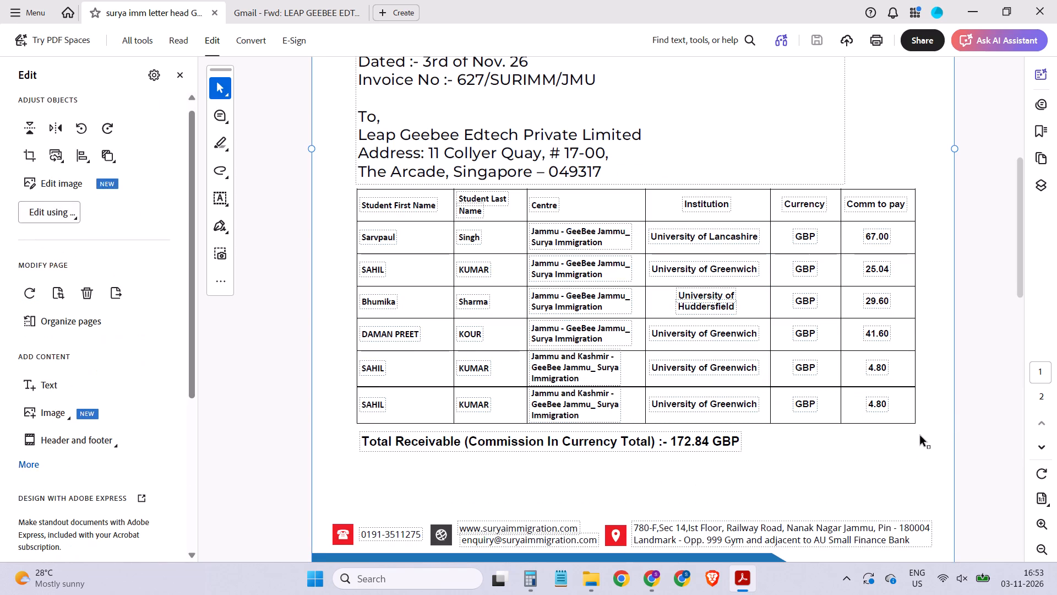
left_click_drag(927, 436, 348, 185)
key("BackSpace")
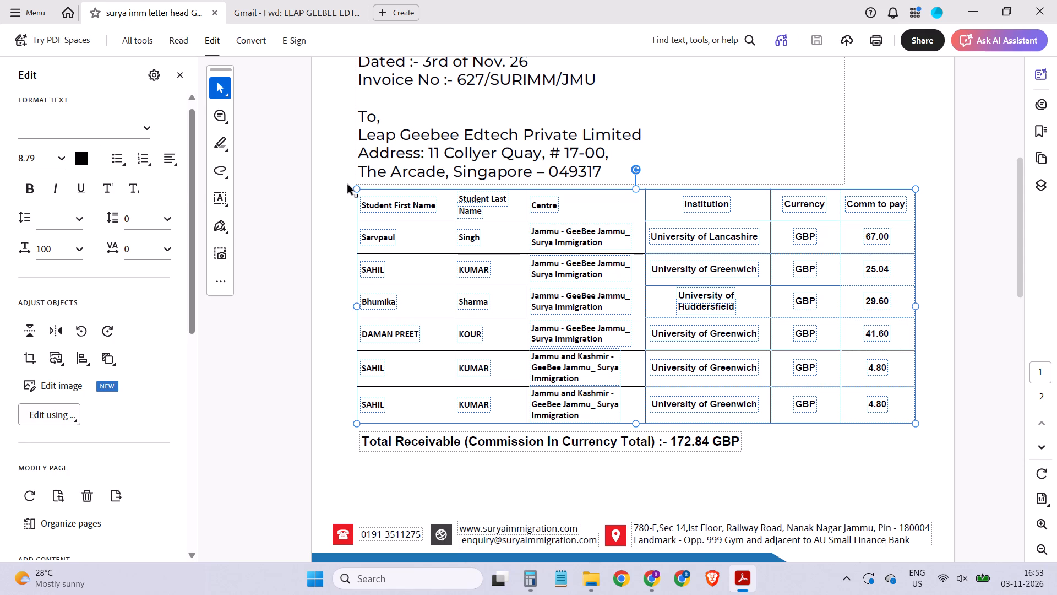
key("BackSpace")
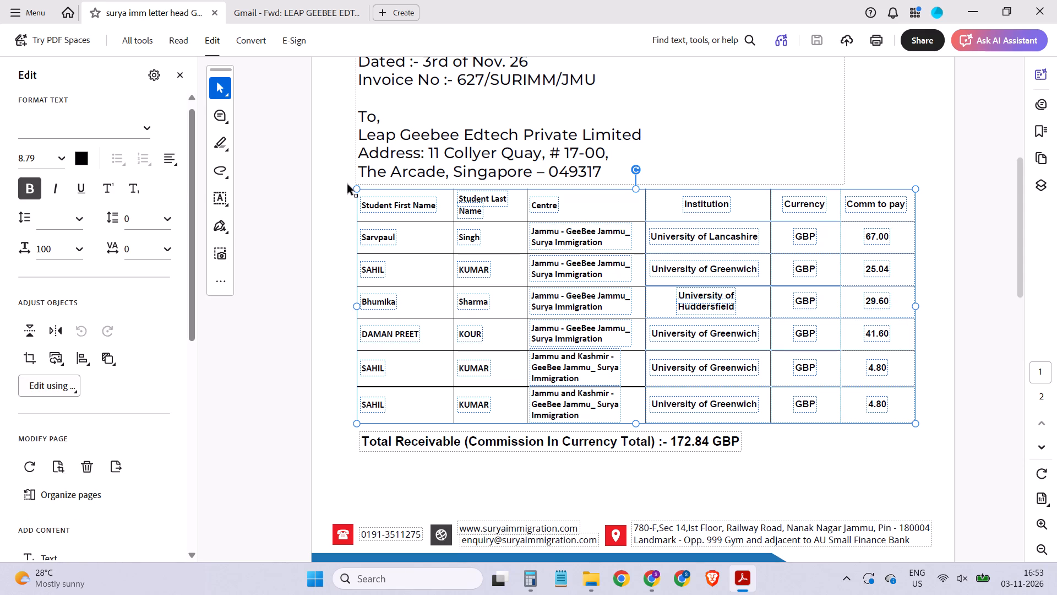
key("Delete")
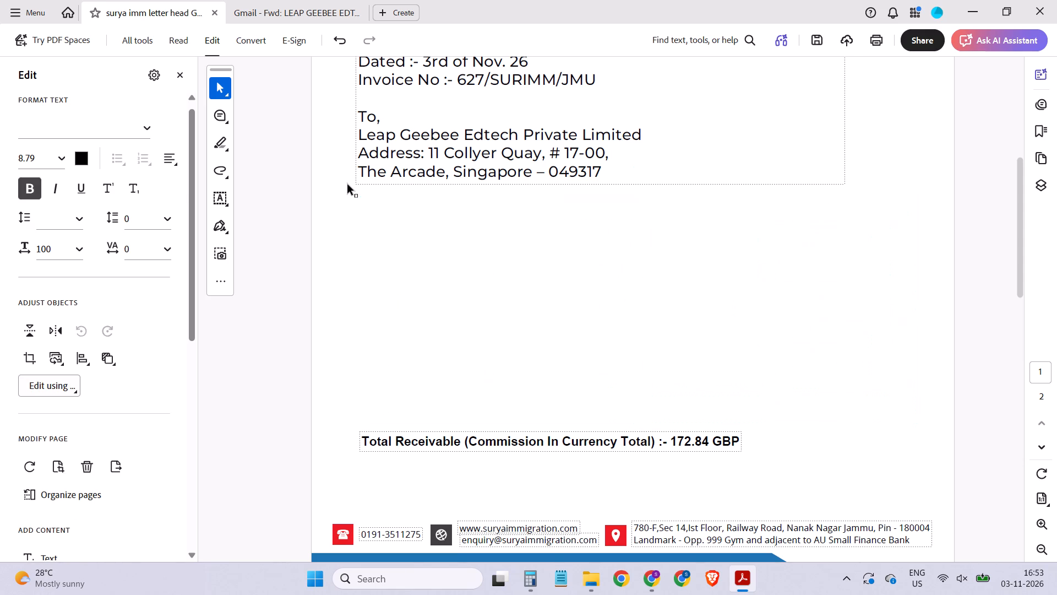
Paste the copied EUR commission table on page 1, directly beneath the recipient address and aligned with its left edge.
key("ctrl+v")
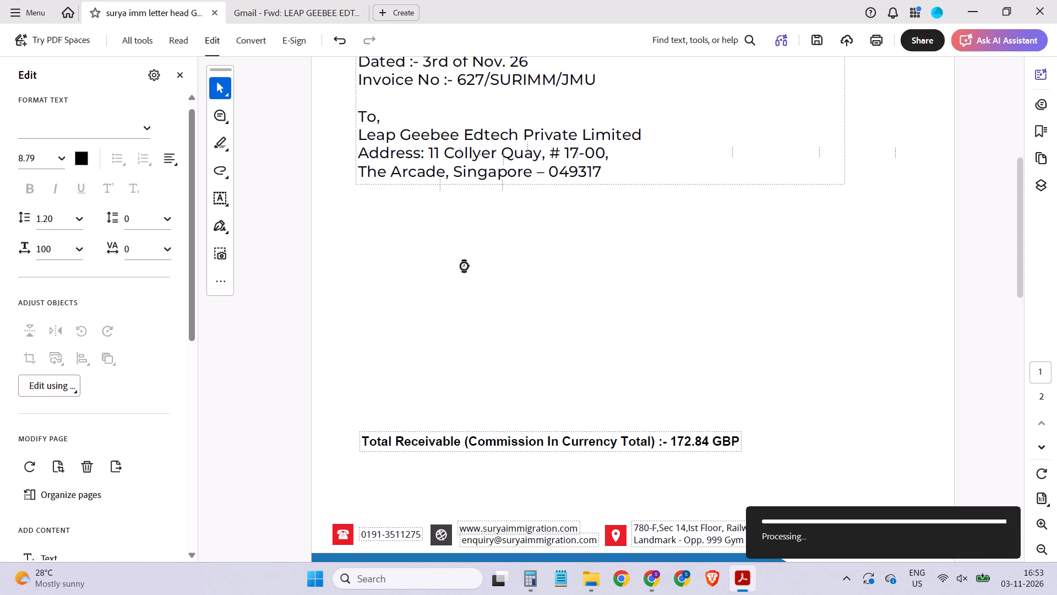
key("shift+Down")
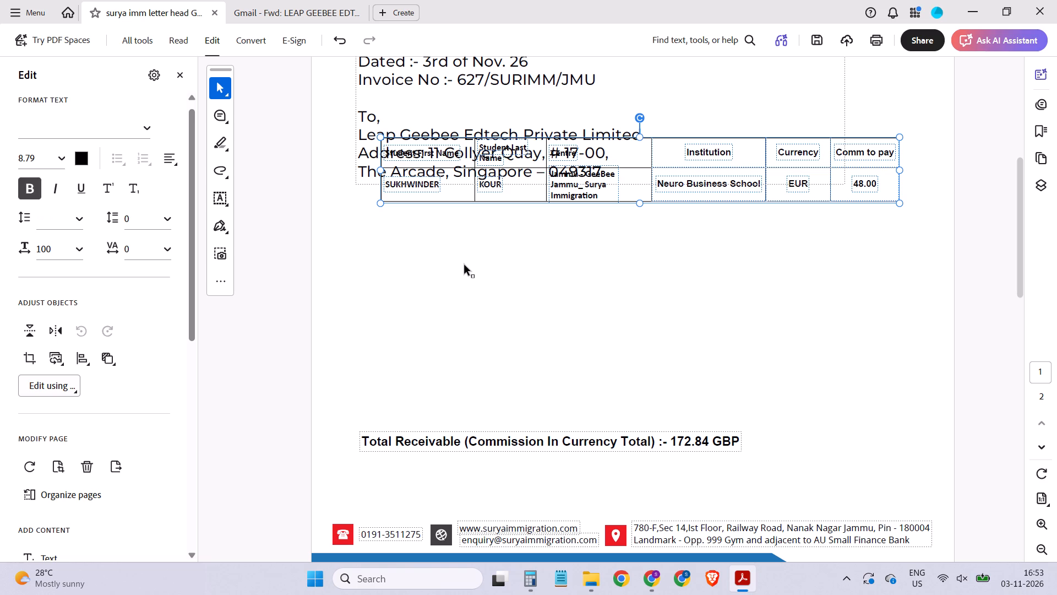
key("shift+Down")
key("shift+Down")
key("shift+Down")
key("shift+Down")
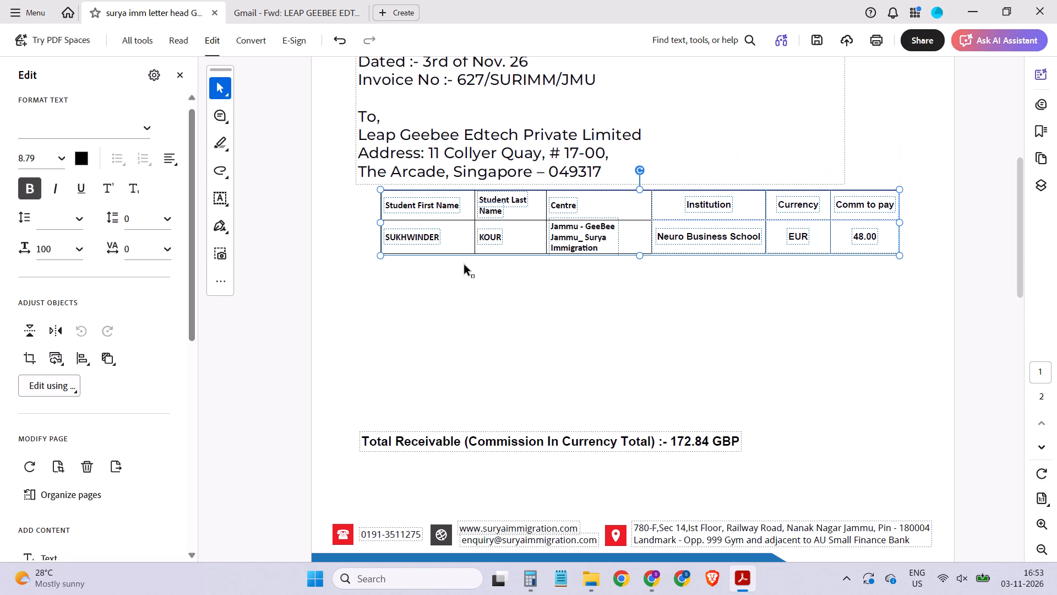
key("shift+Left")
key("shift+Left")
key("shift+Left")
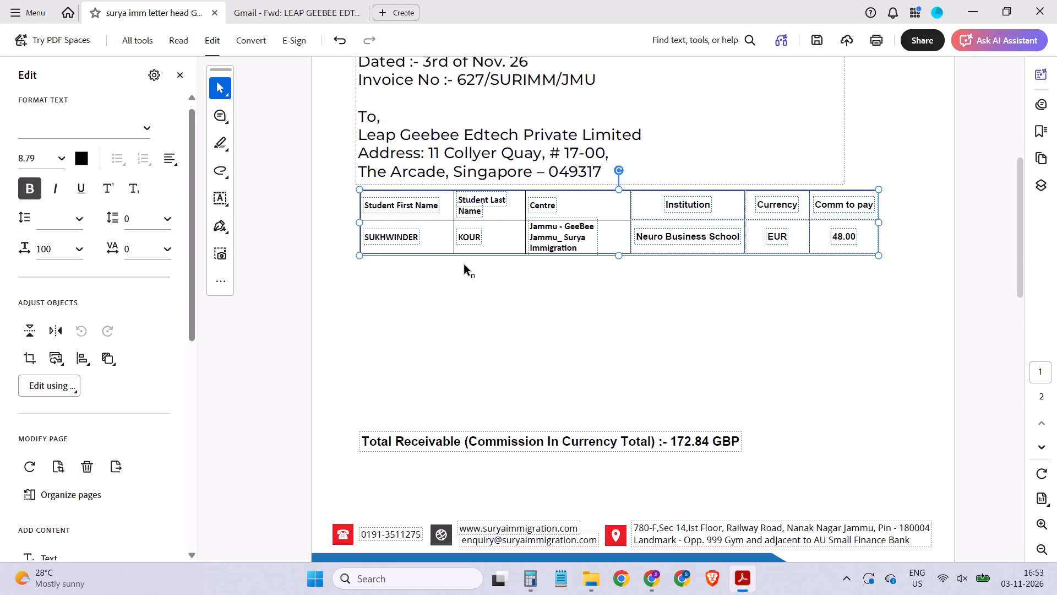
key("shift+Right")
key("Left")
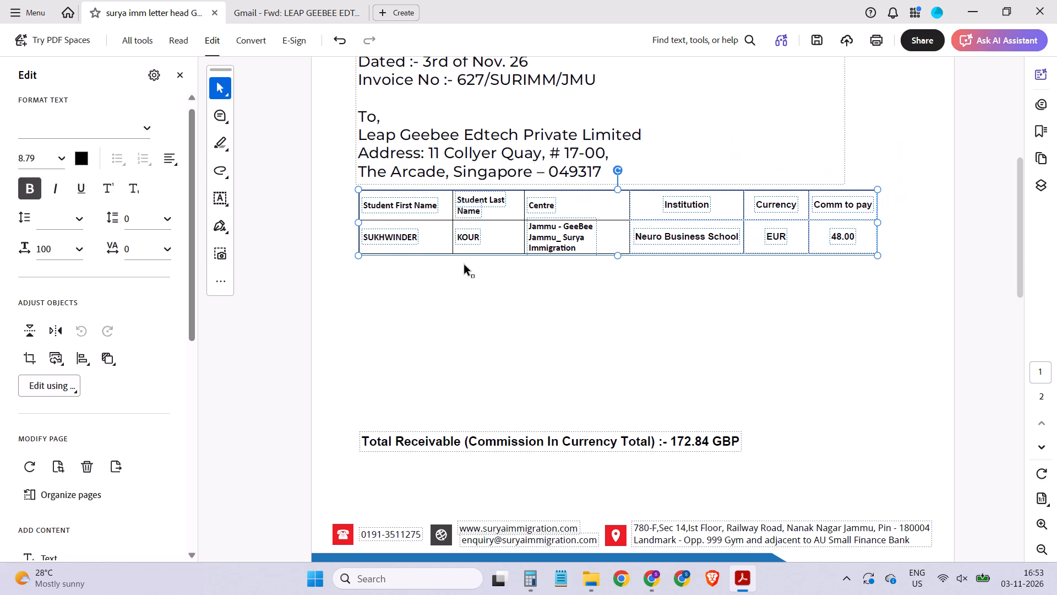
key("Left")
key("Left")
key("Left")
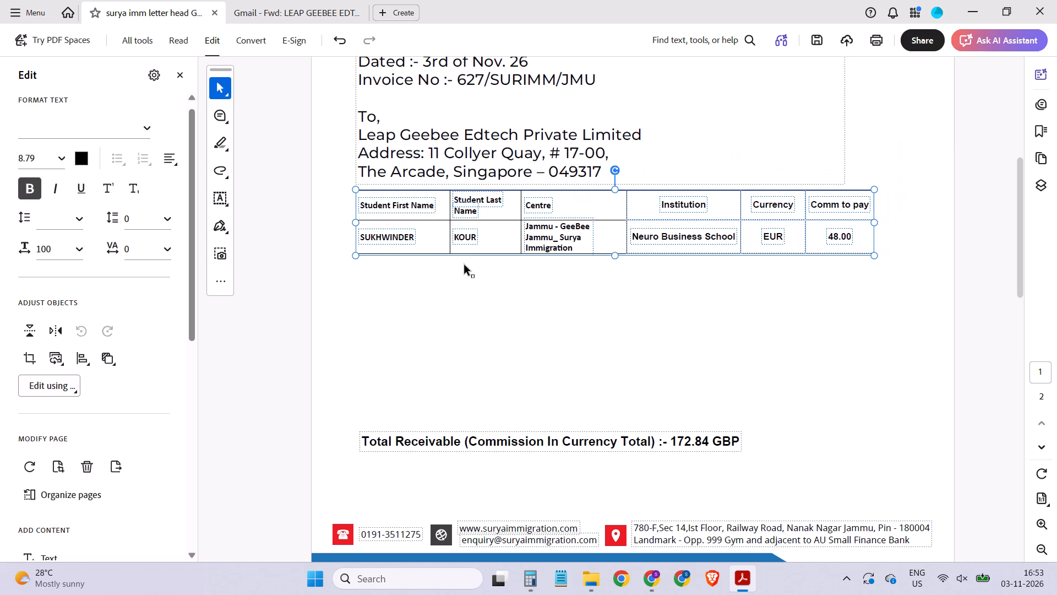
Move the EUR commission table slightly lower to leave a small gap beneath the recipient address.
key("shift+Down")
key("shift+Down")
key("shift+Down")
key("shift+Down")
key("shift+Down")
key("shift+Down")
key("shift+Up")
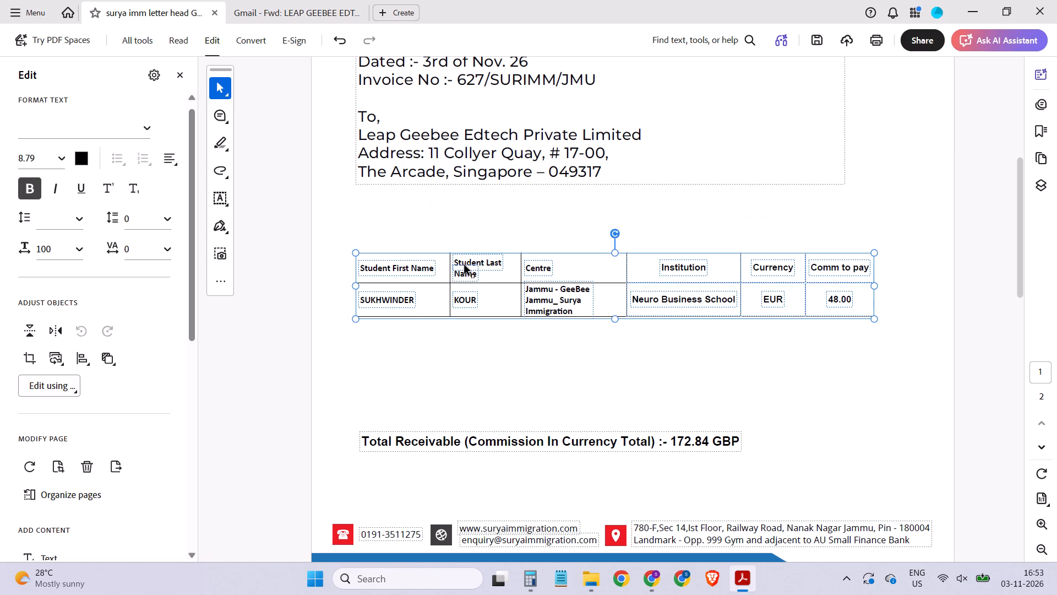
key("shift+Up")
key("shift+Up")
key("shift+Up")
key("shift+Up")
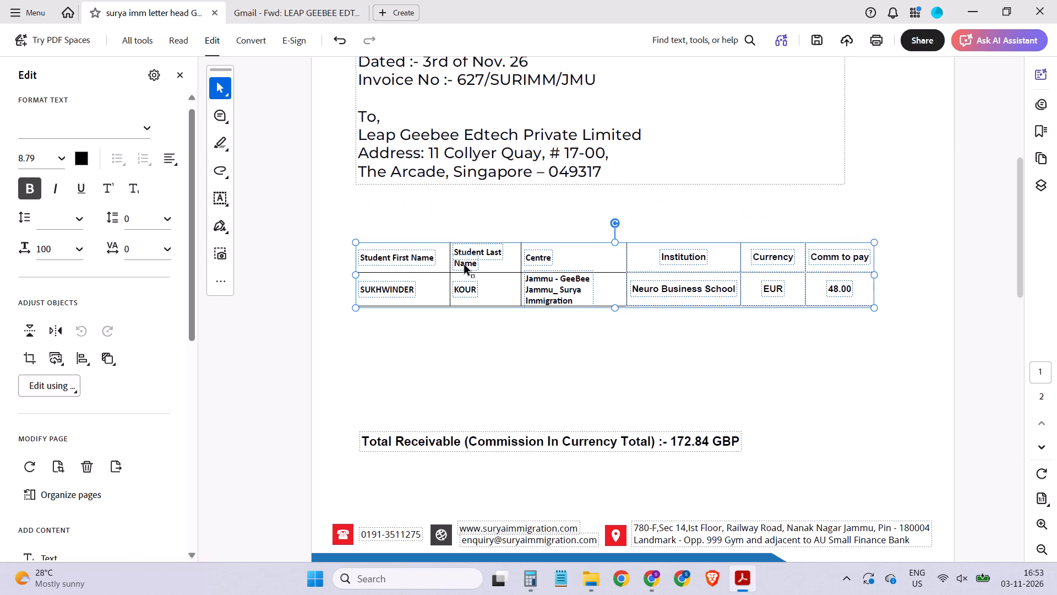
key("shift+Down")
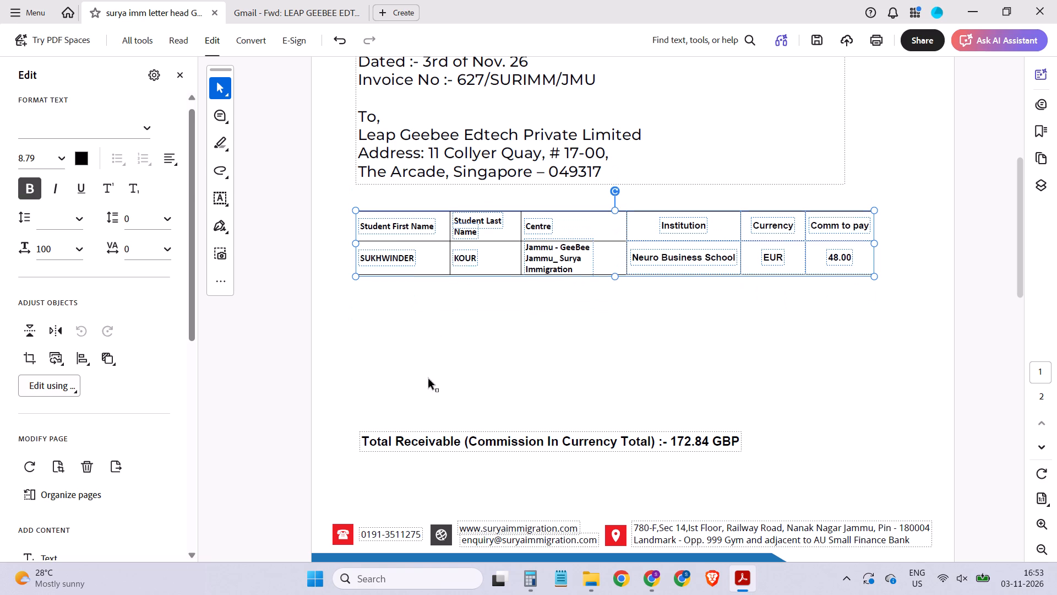
Move the Total Receivable line up so it sits just below the EUR commission table.
left_click(480, 431)
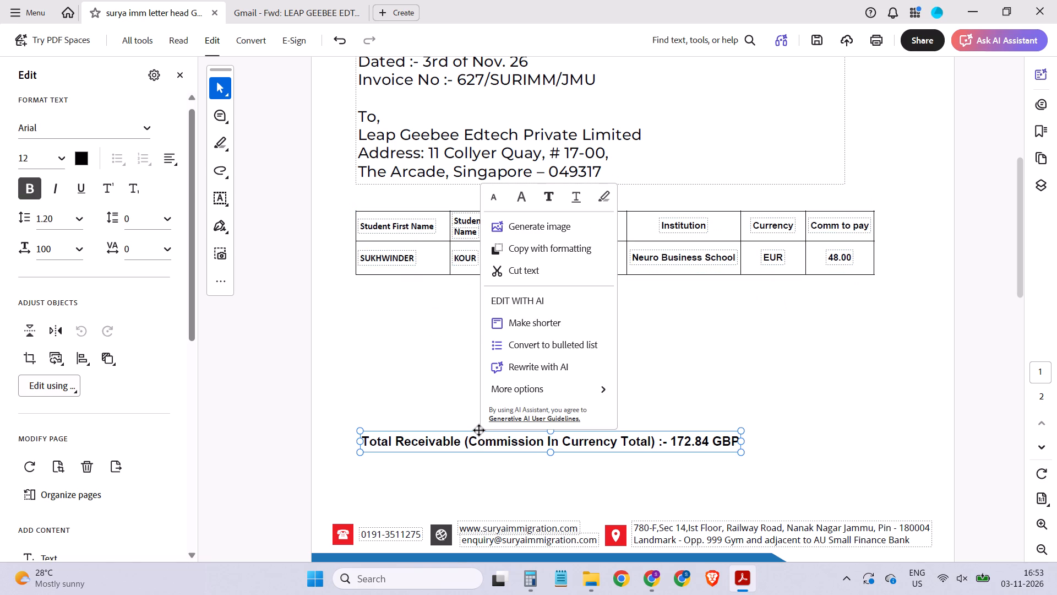
key("shift+Up")
key("shift+Up")
key("shift+Up")
key("shift+Up")
key("shift+Up")
key("shift+Up")
key("shift+Up")
key("shift+Up")
key("shift+Up")
key("shift+Up")
key("shift+Up")
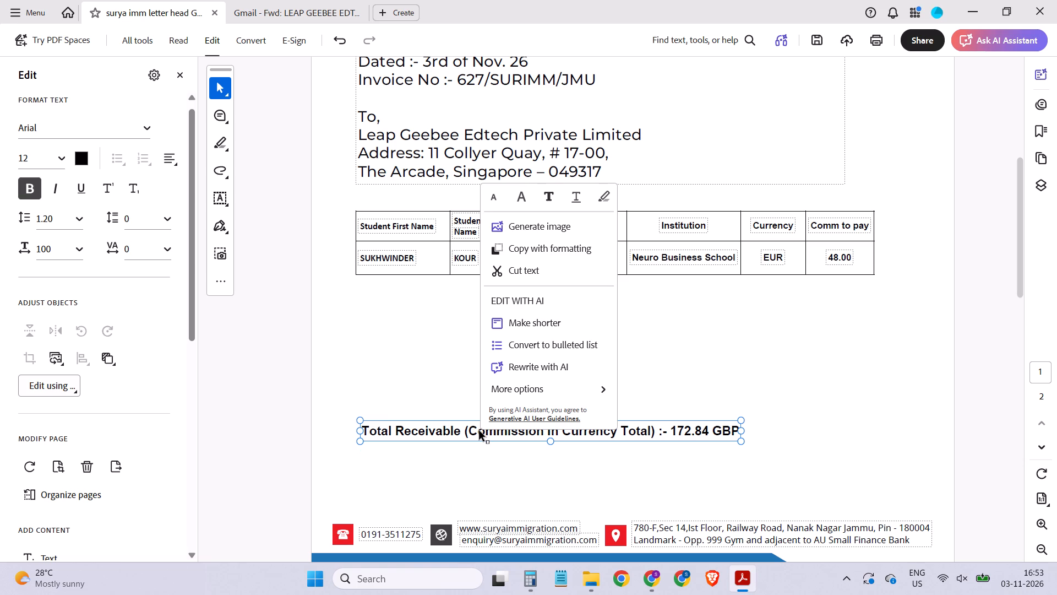
key("shift+Up")
key("shift+Up")
key("shift+Up")
key("shift+Down")
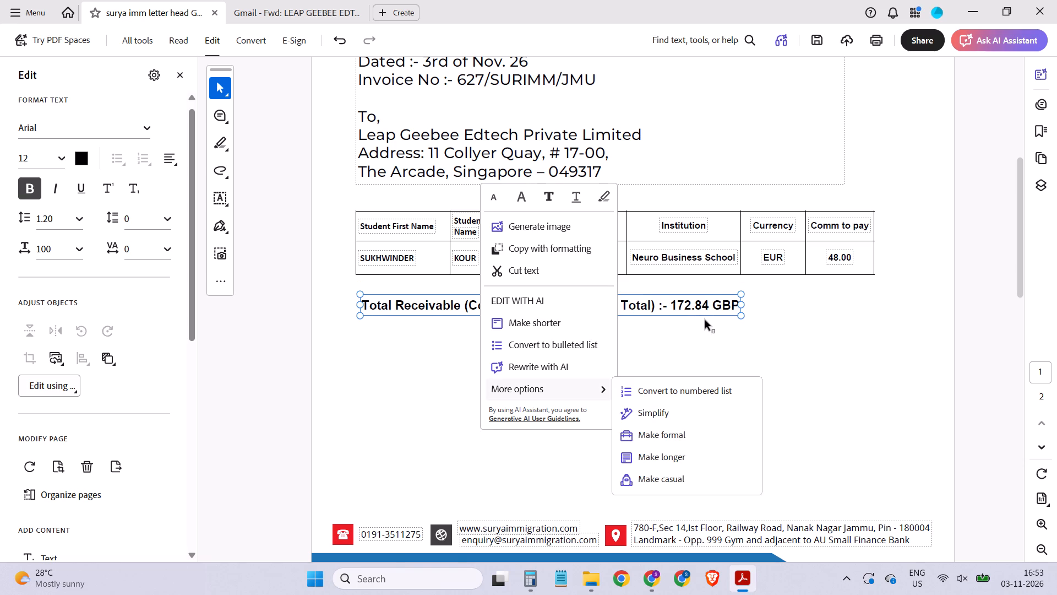
Set the amount in the Total Receivable line to 48.
left_click(710, 301)
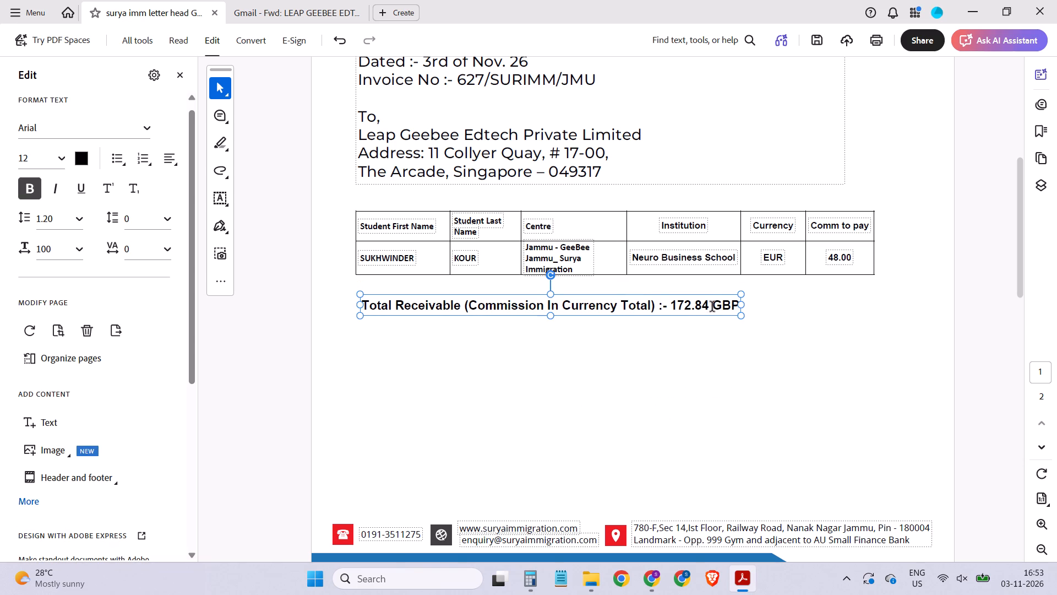
key("BackSpace")
key("BackSpace")
key("BackSpace")
key("BackSpace")
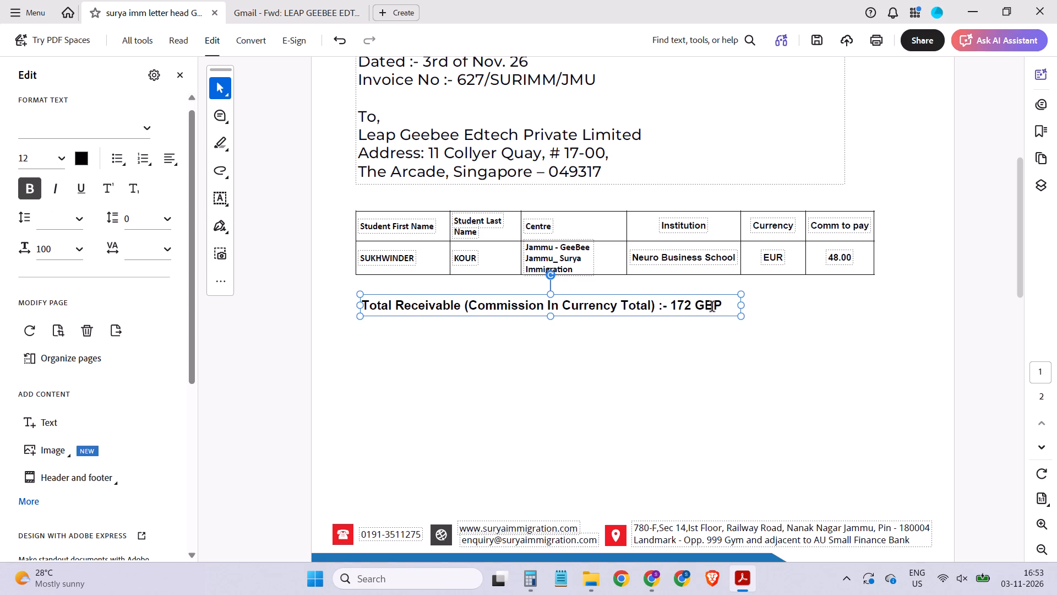
key("BackSpace")
key("BackSpace")
type("48")
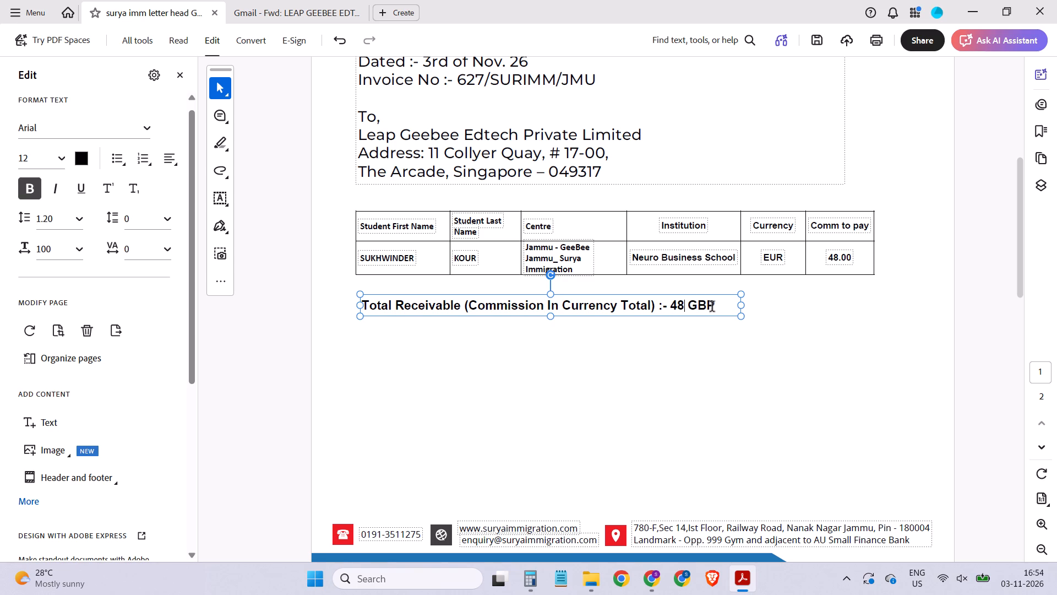
Replace the currency code in the Total Receivable line with EUR.
key("Right")
key("Right")
key("Right")
key("Right")
key("Right")
double_click(709, 305)
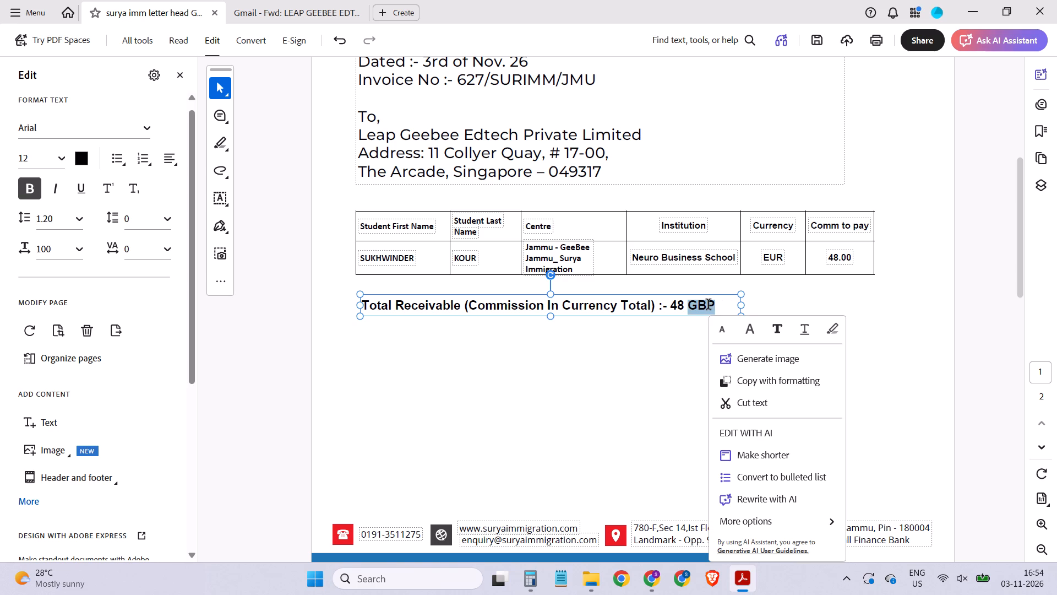
type("Eu")
key("r")
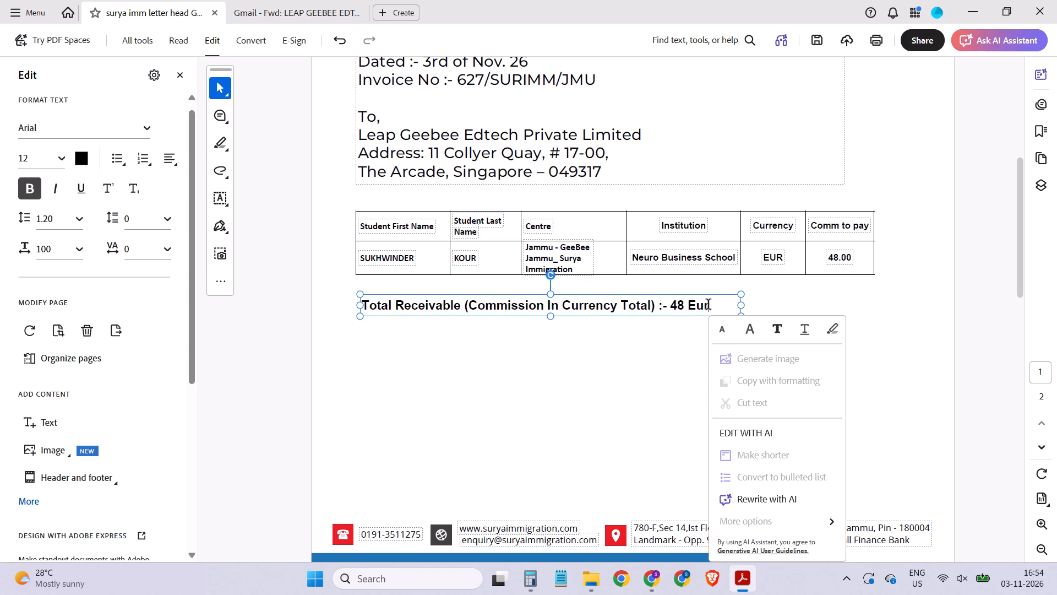
key("BackSpace")
key("BackSpace")
type("ur")
key("BackSpace")
key("BackSpace")
type("UR")
Save a copy of the invoice in the Downloads folder as "surya imm letter head EUR".
left_click(19, 9)
left_click(94, 107)
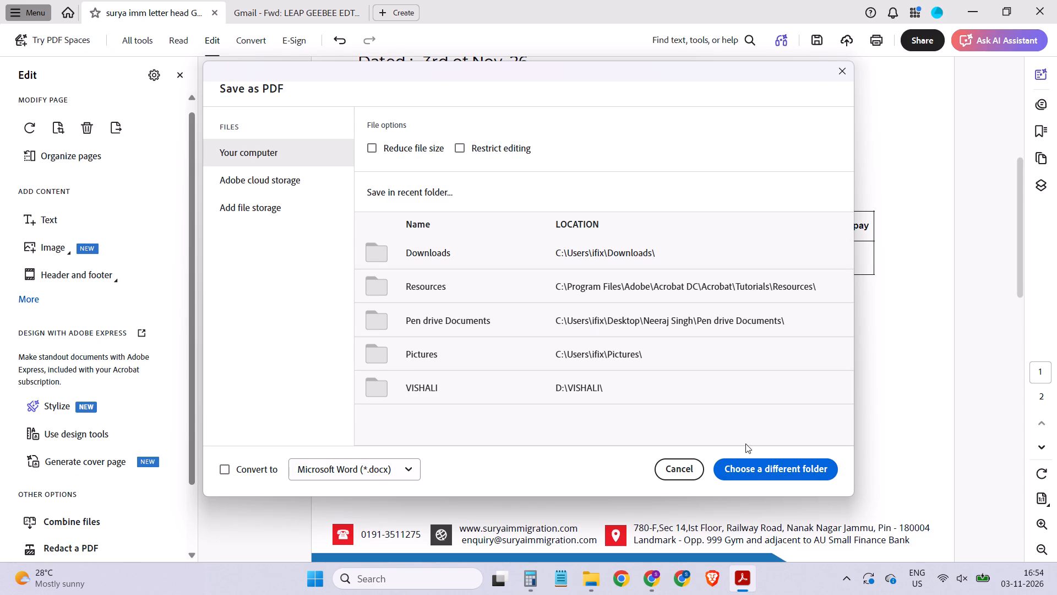
left_click(760, 459)
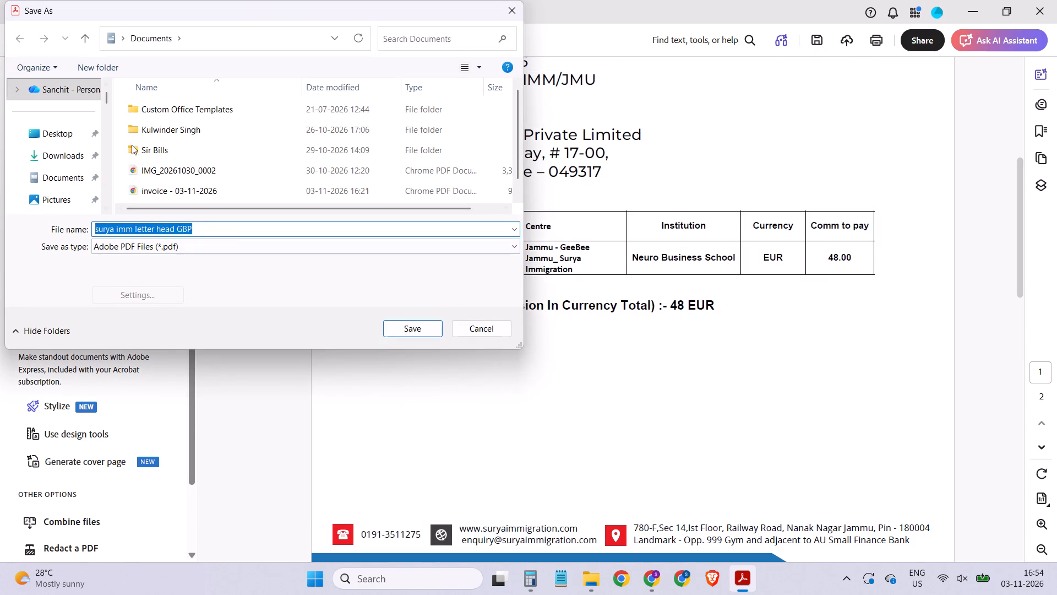
scroll(186, 139, "down", 10)
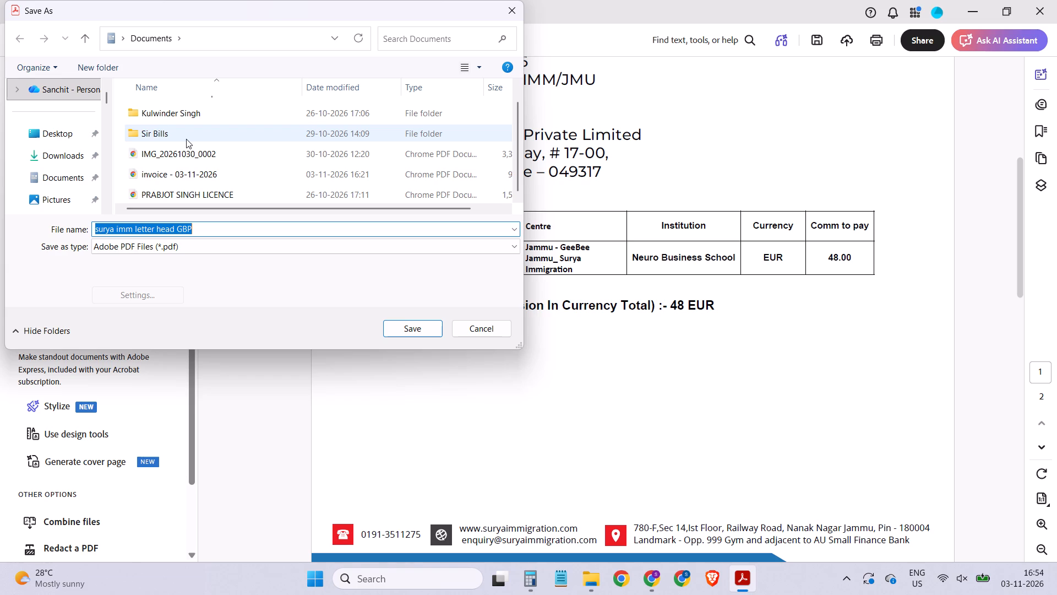
left_click(57, 153)
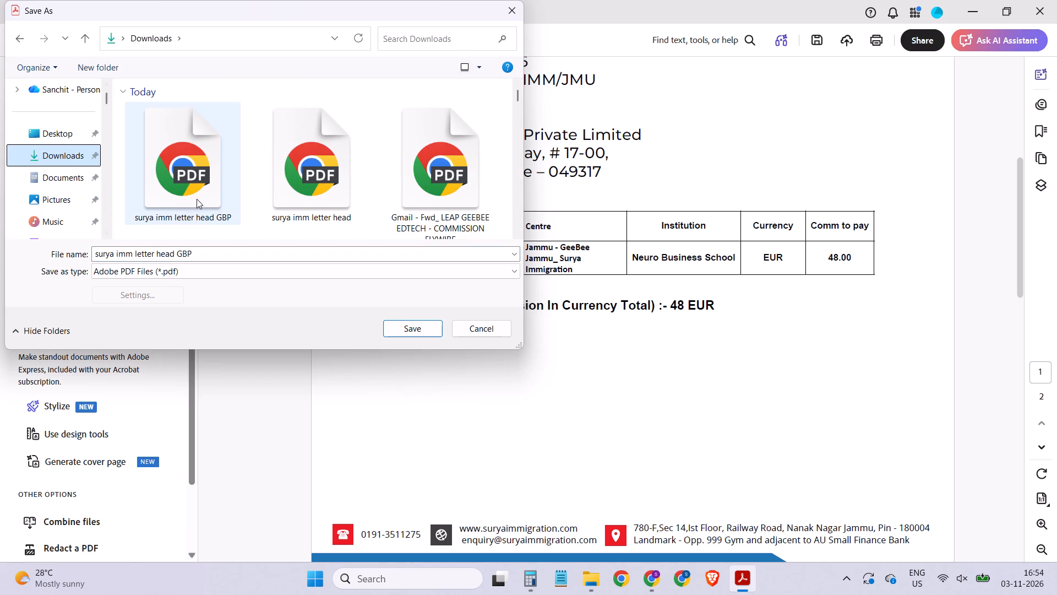
double_click(186, 253)
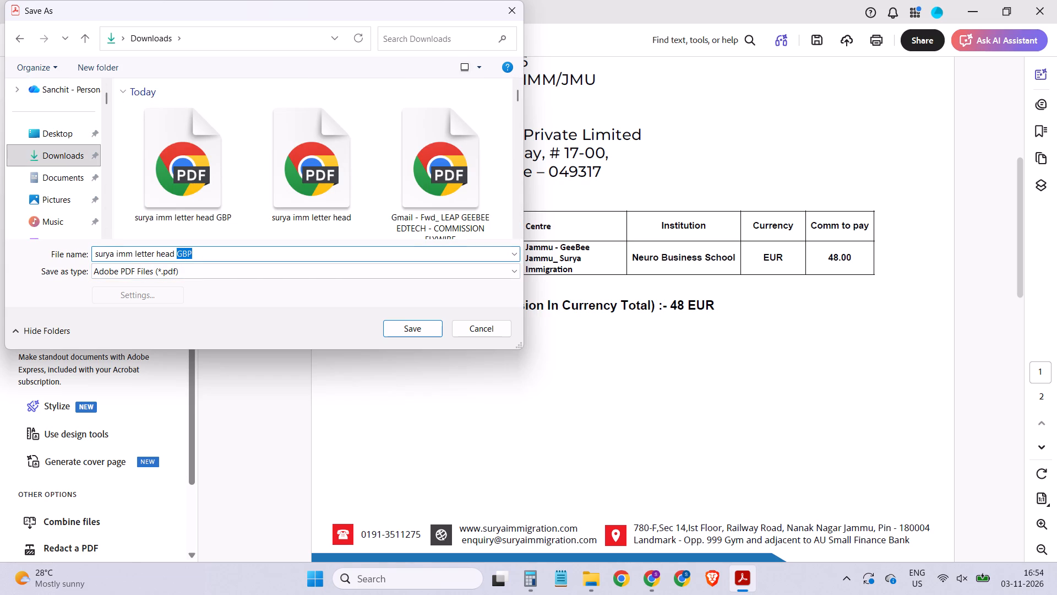
type("eUR")
key("BackSpace")
key("BackSpace")
key("BackSpace")
type("EY")
key("BackSpace")
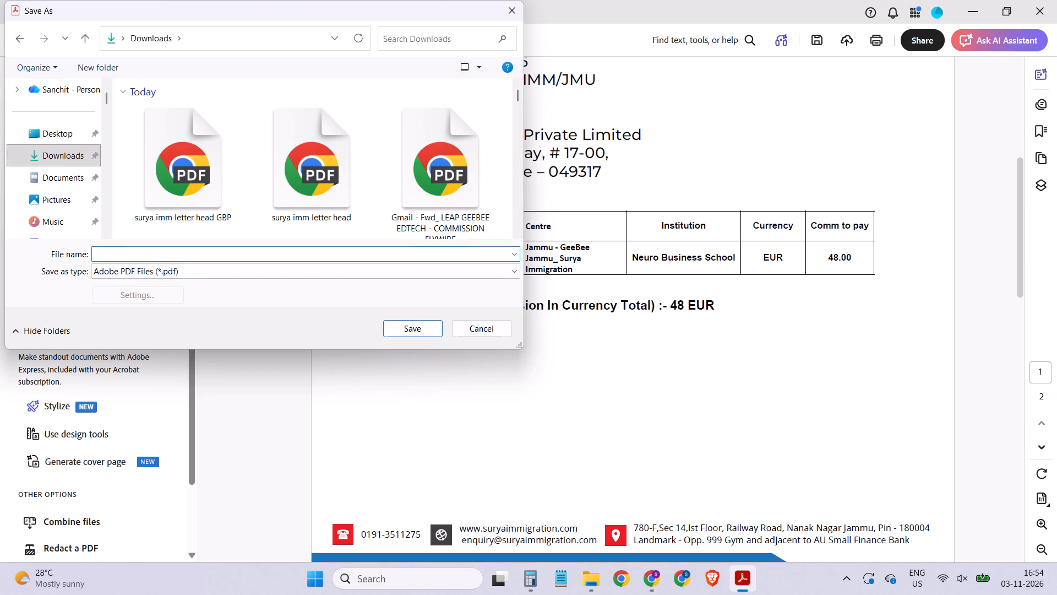
type("UR")
left_click(390, 329)
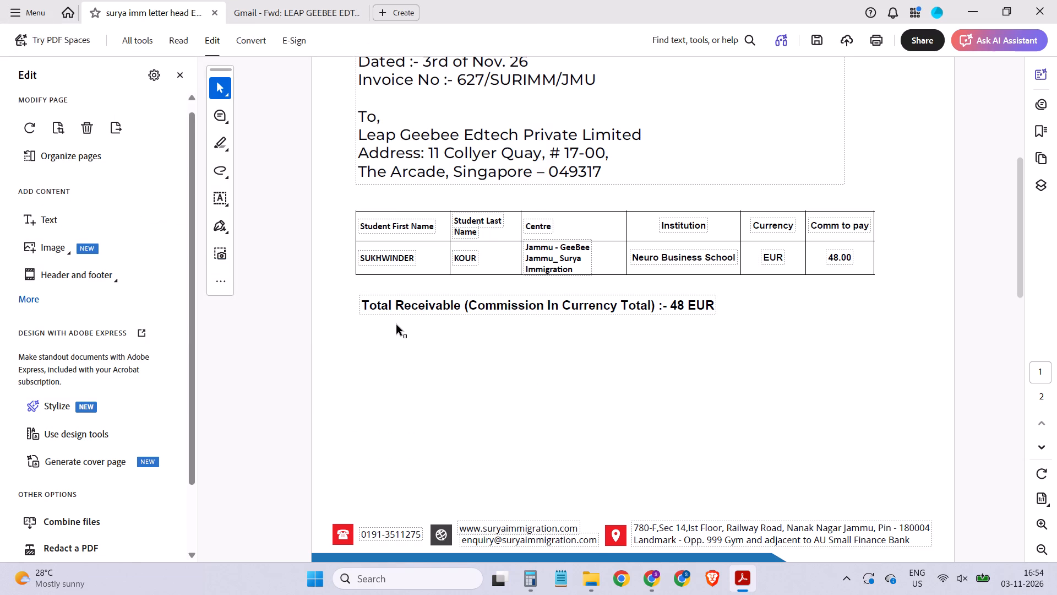
Delete the leftover EUR commission table on page 2.
scroll(660, 338, "down", 1)
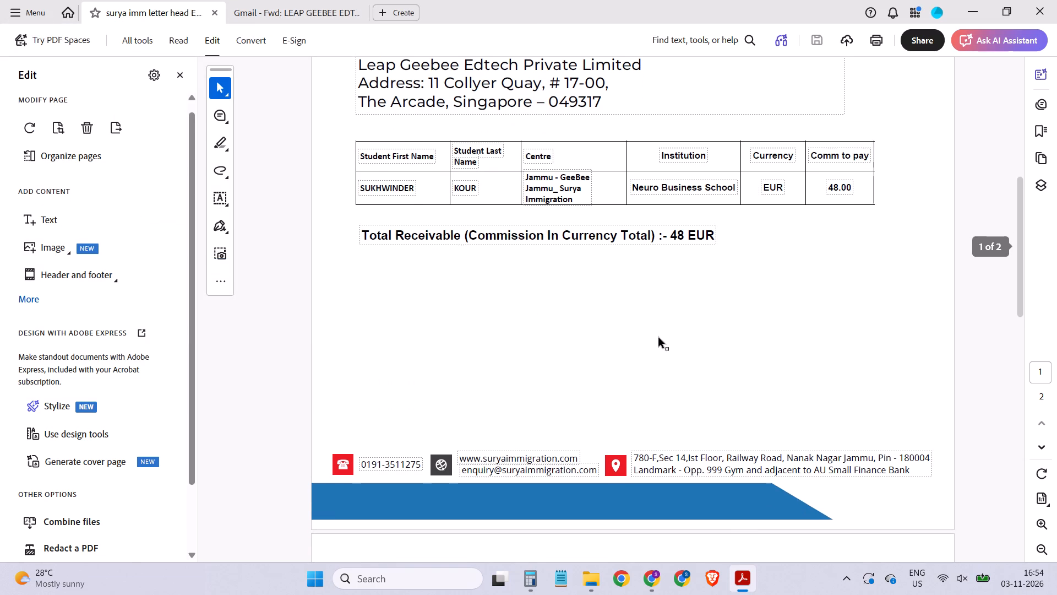
scroll(660, 338, "up", 1)
scroll(660, 338, "down", 7)
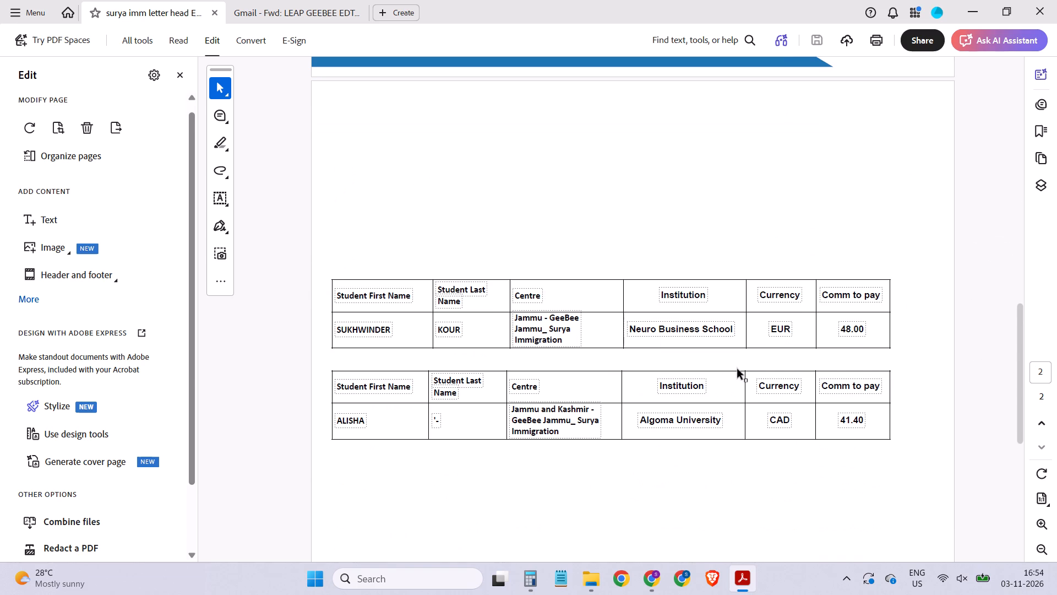
left_click_drag(895, 356, 335, 268)
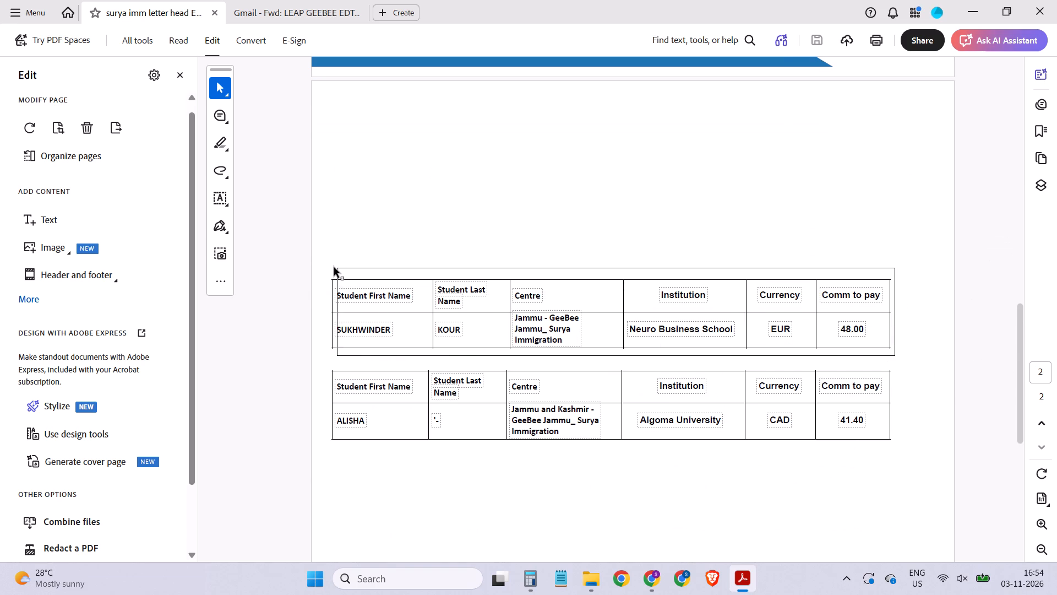
left_click_drag(335, 268, 324, 271)
key("BackSpace")
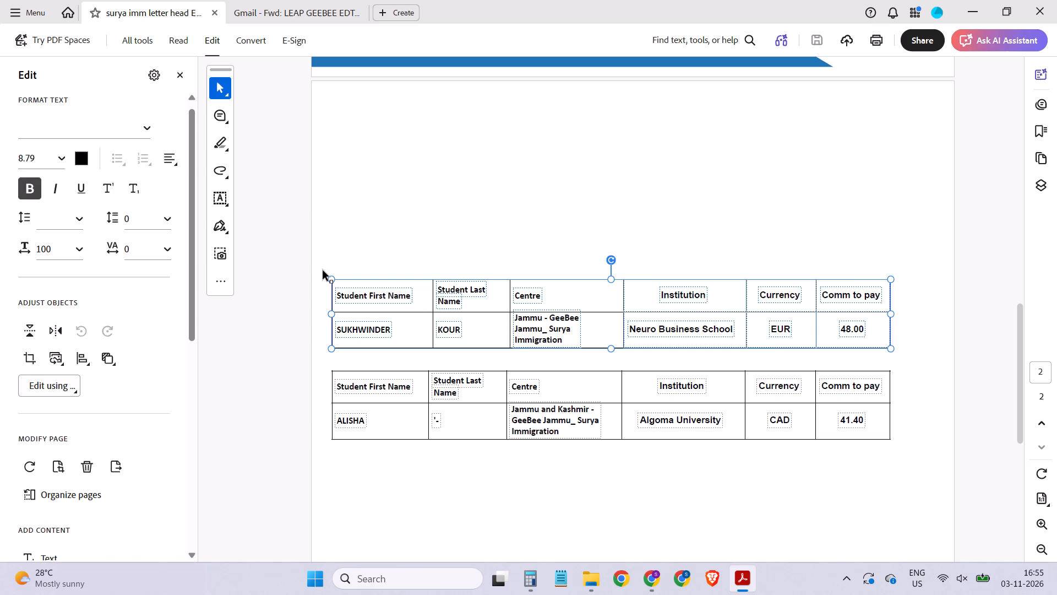
key("Delete")
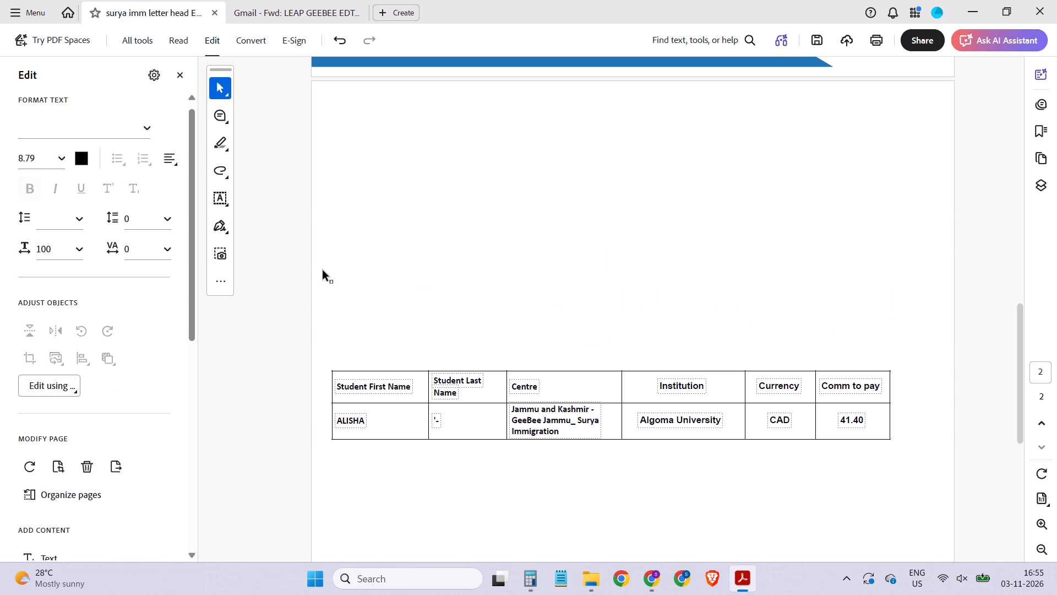
Cut the whole CAD commission table from page 2.
left_click_drag(323, 364, 896, 465)
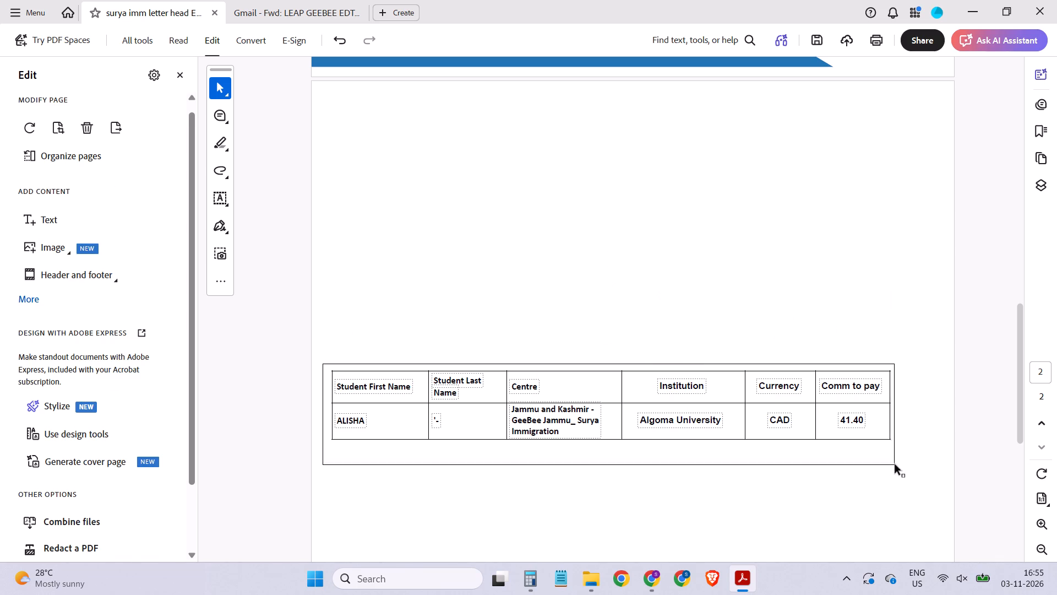
left_click_drag(896, 465, 907, 461)
key("ctrl+x")
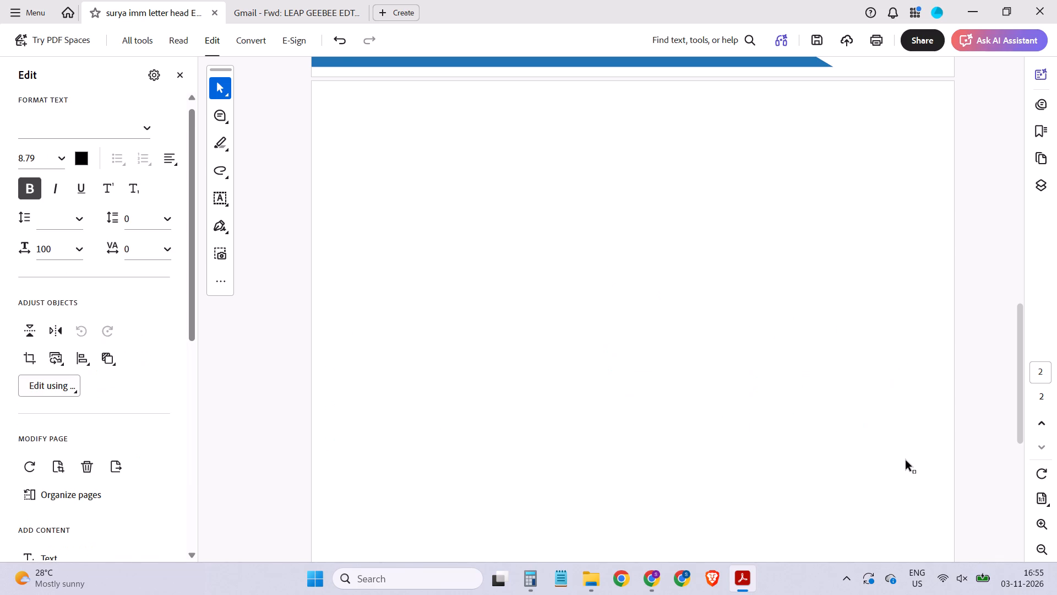
Delete the blank second page from the document.
left_click(85, 495)
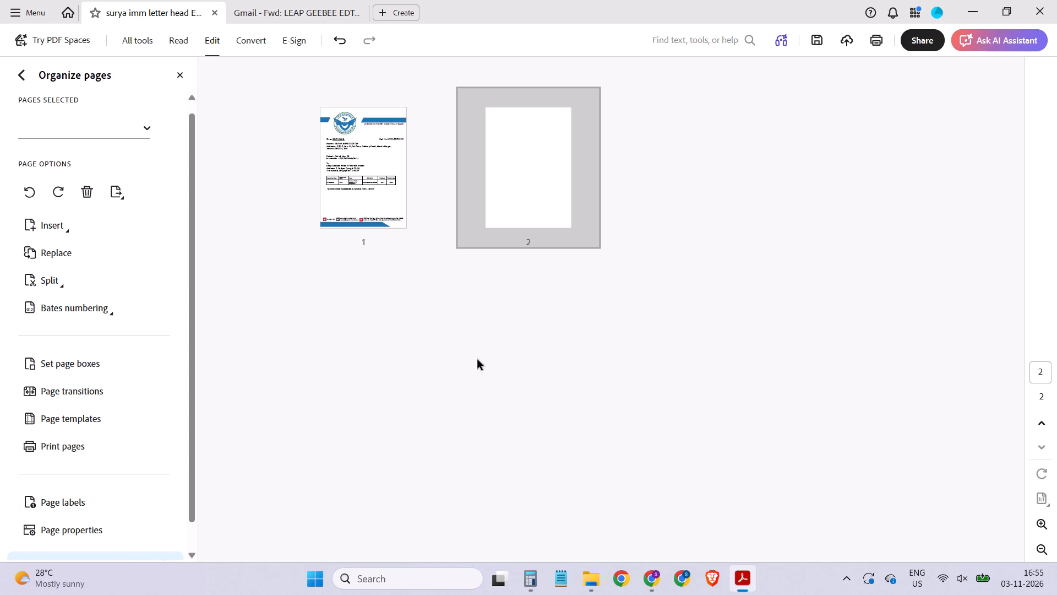
left_click(586, 150)
left_click(596, 174)
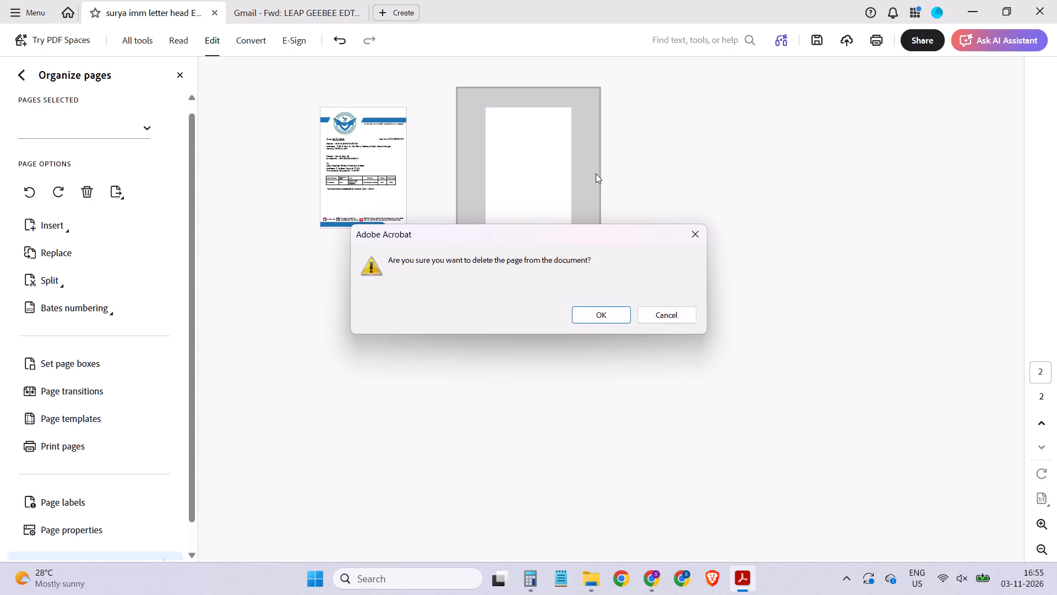
left_click(619, 318)
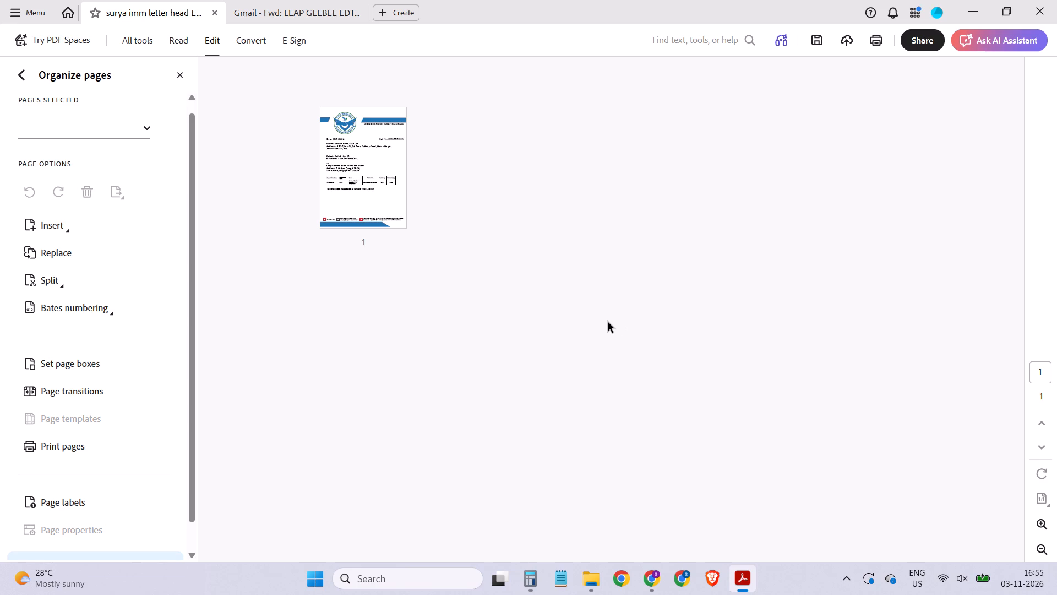
Delete the EUR commission table beneath the recipient address on page 1, keeping the Total Receivable line.
double_click(341, 152)
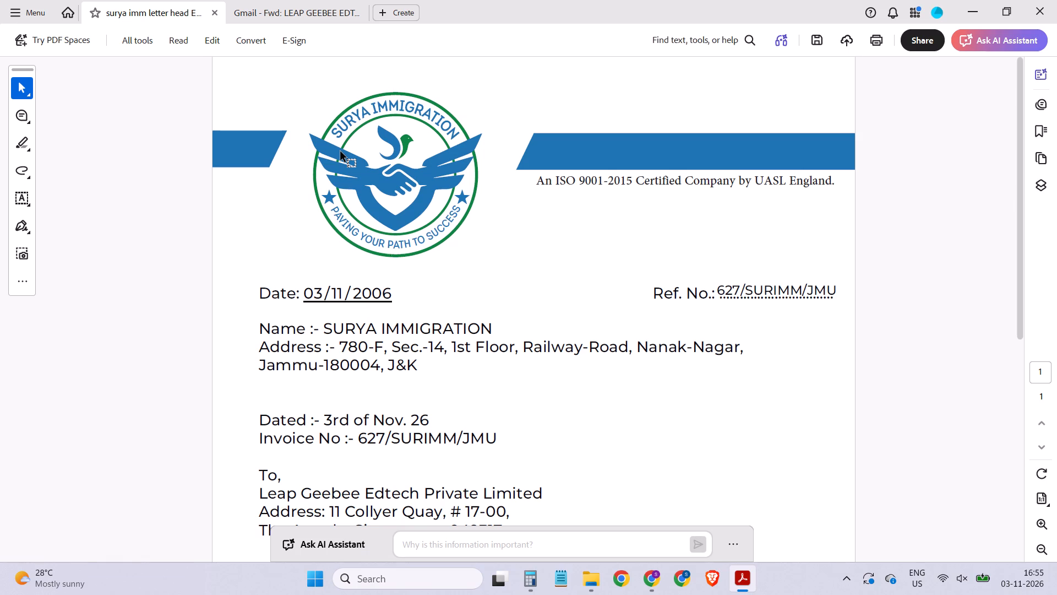
scroll(707, 395, "down", 2)
scroll(707, 394, "up", 1)
scroll(707, 394, "down", 2)
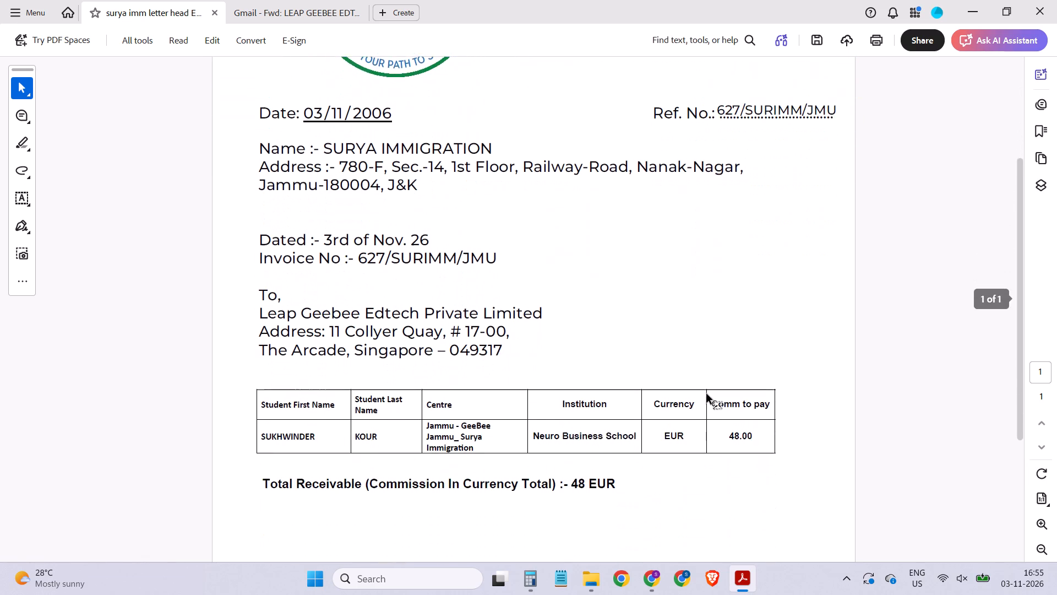
scroll(707, 394, "down", 2)
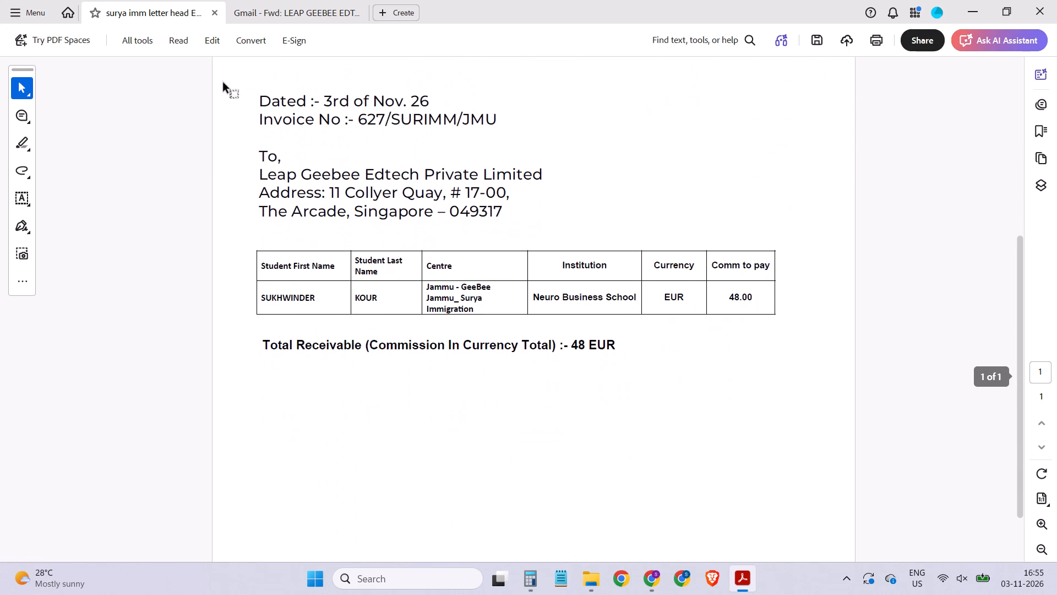
left_click(209, 42)
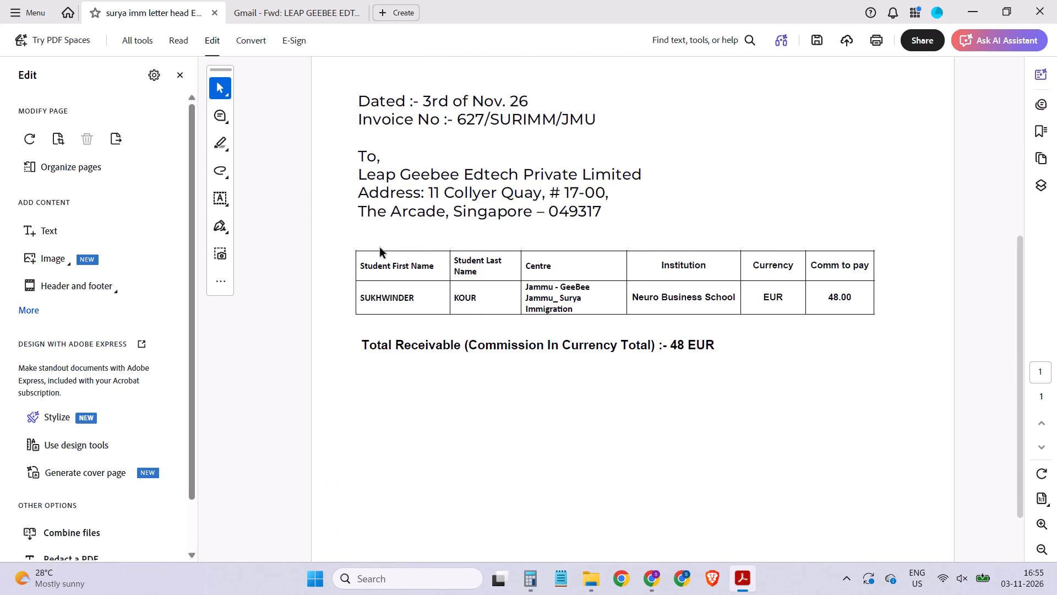
left_click_drag(350, 242, 884, 321)
key("BackSpace")
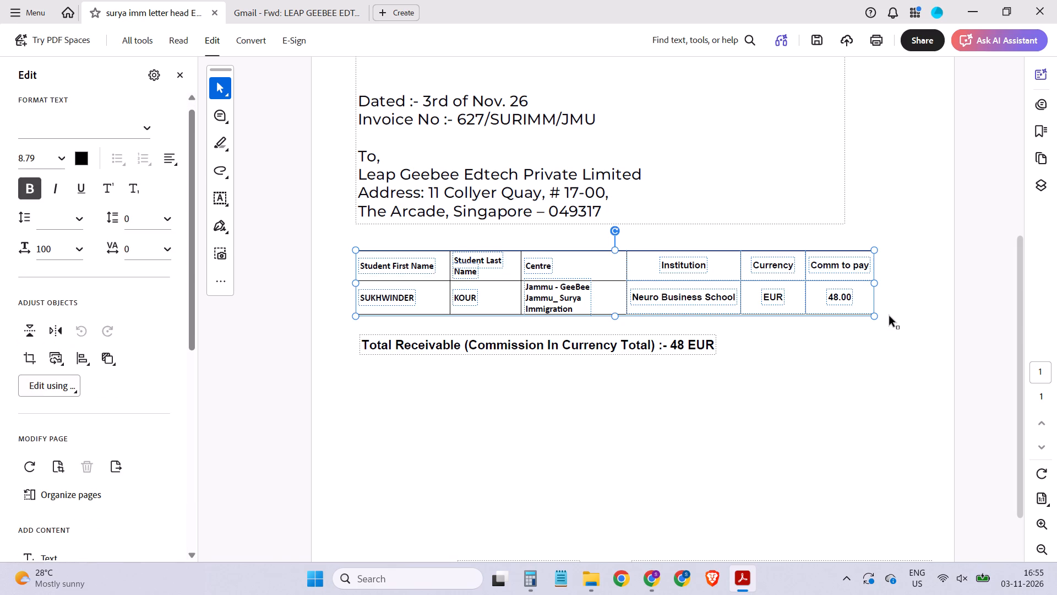
key("BackSpace")
key("BackSpace")
key("BackSpace")
key("Delete")
Paste the CAD commission table on page 1 and place it between the recipient address and Total Receivable line, left-aligned with the address text.
key("ctrl+v")
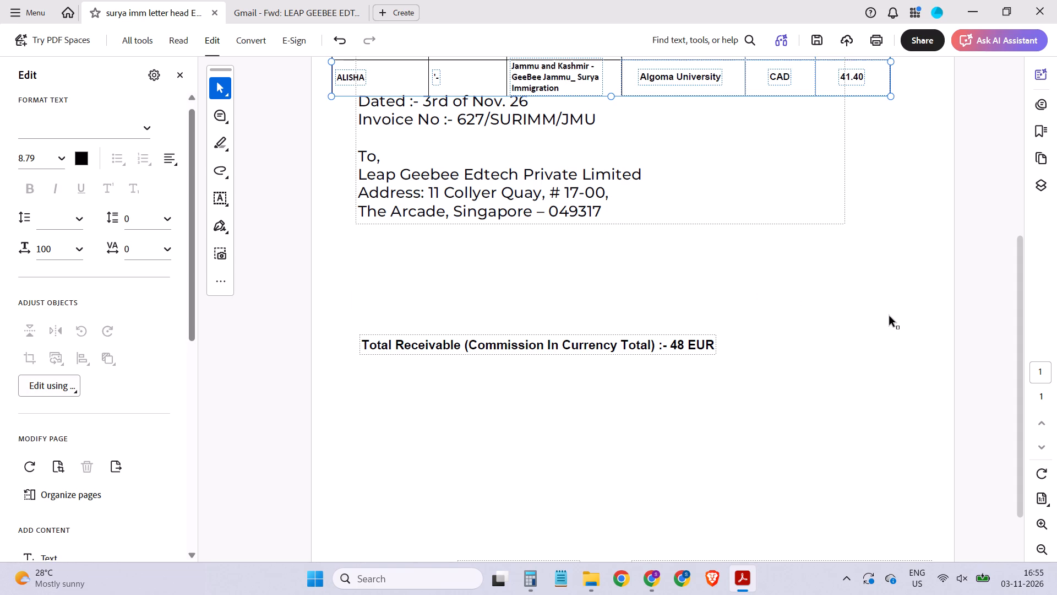
key("shift+Down")
key("shift+Down")
key("shift+Down")
key("shift+Down")
key("shift+Down")
key("shift+Down")
key("shift+Down")
key("shift+Down")
key("shift+Down")
key("shift+Down")
key("shift+Down")
key("shift+Down")
key("shift+Down")
key("shift+Down")
key("shift+Down")
key("shift+Down")
key("shift+Down")
key("shift+Down")
key("shift+Down")
key("shift+Down")
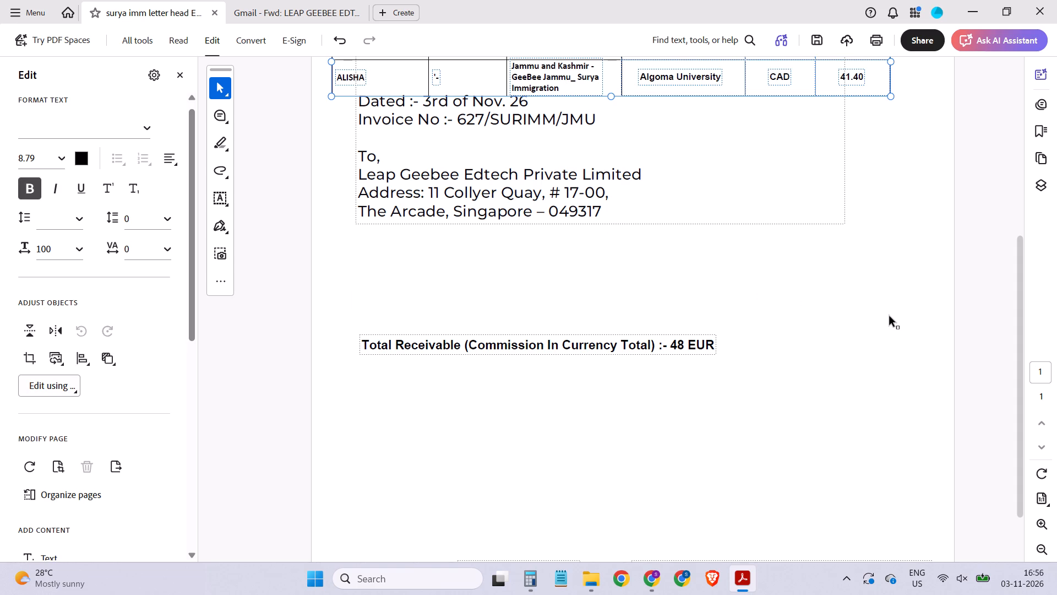
key("shift+Down")
key("shift+Down")
key("shift+Down")
key("shift+Down")
key("shift+Down")
key("shift+Down")
key("shift+Down")
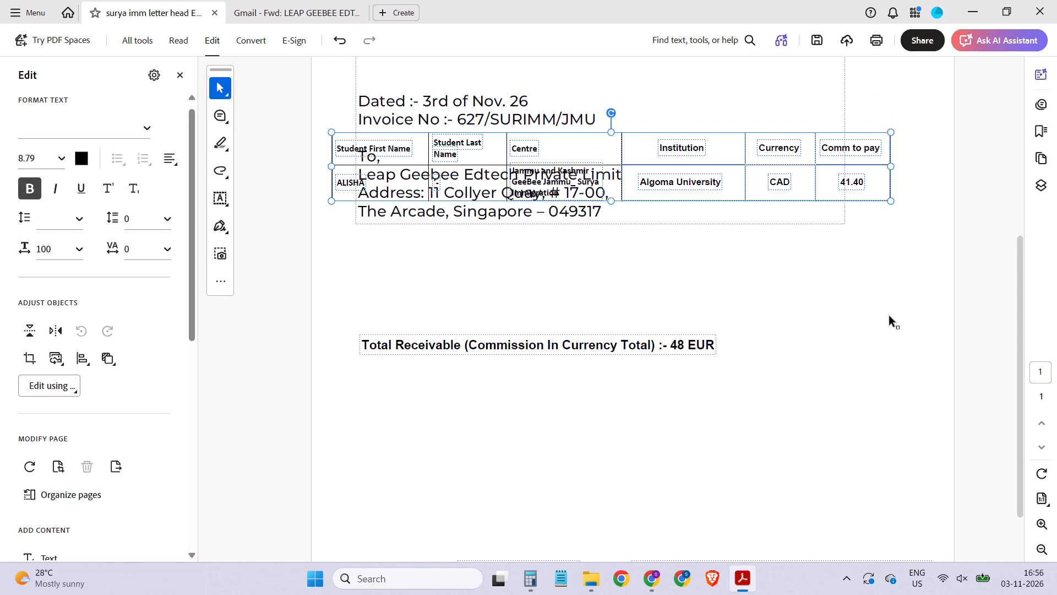
key("shift+Down")
key("shift+Down")
key("shift+Down")
key("shift+Down")
key("shift+Down")
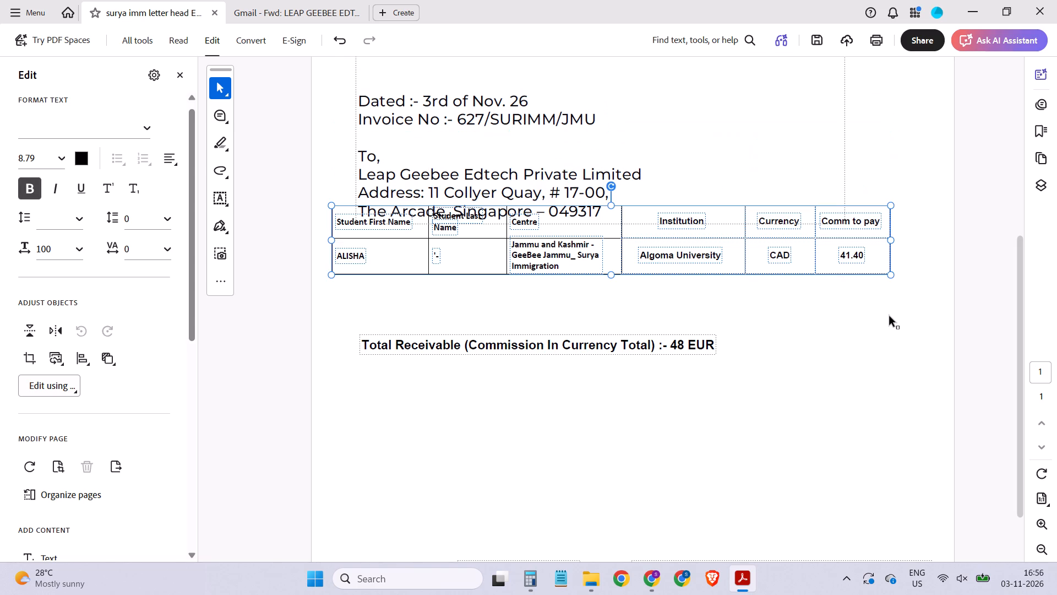
key("shift+Right")
key("shift+Right")
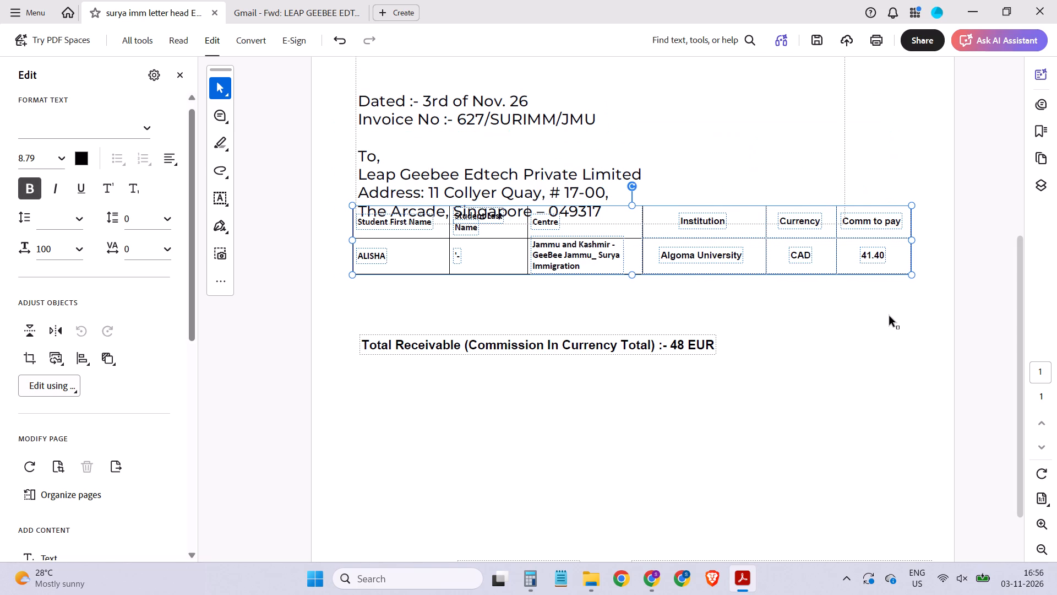
key("shift+Down")
key("shift+Down")
key("shift+Down")
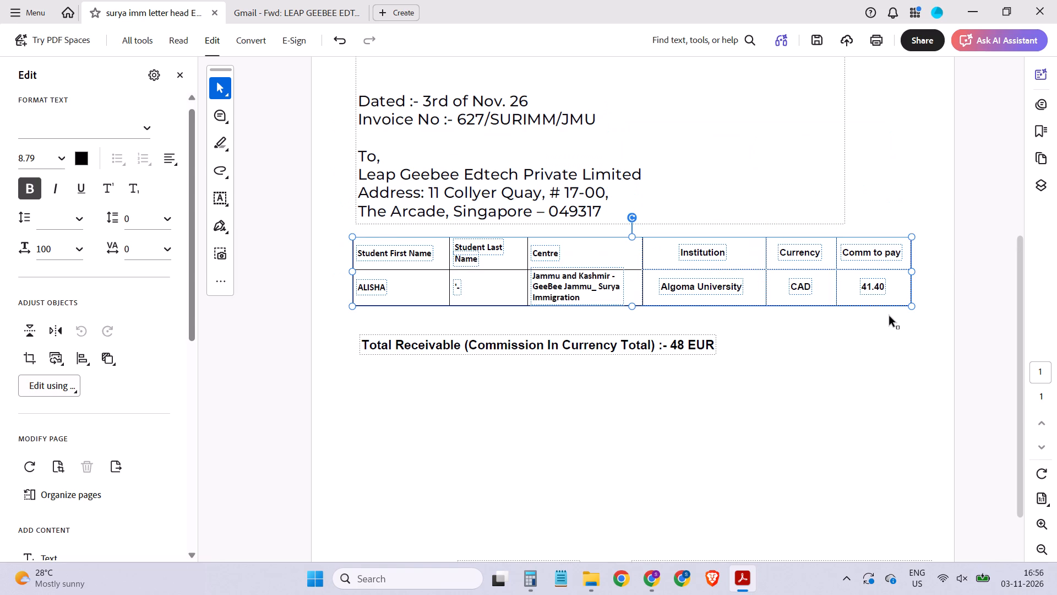
key("shift+Down")
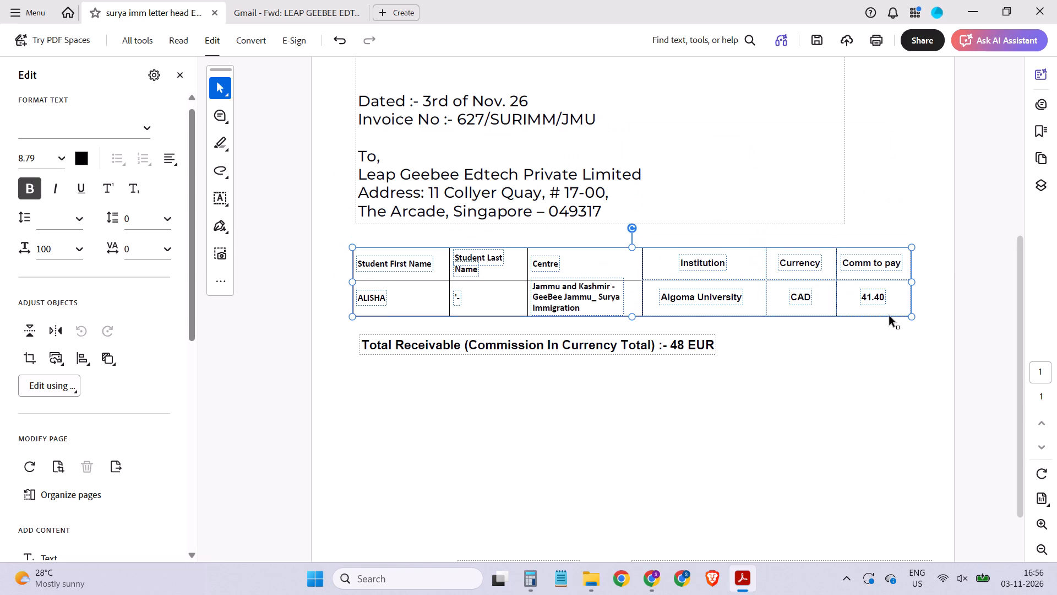
Change the invoice number in the letter body to 629/SURIMM/JMU.
left_click(484, 119)
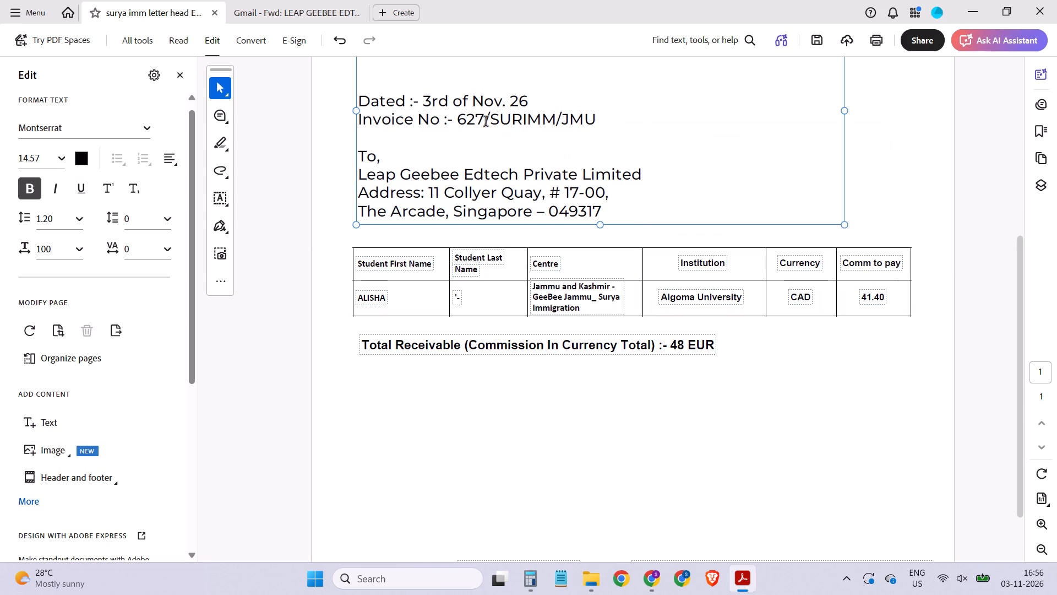
key("BackSpace")
key("9")
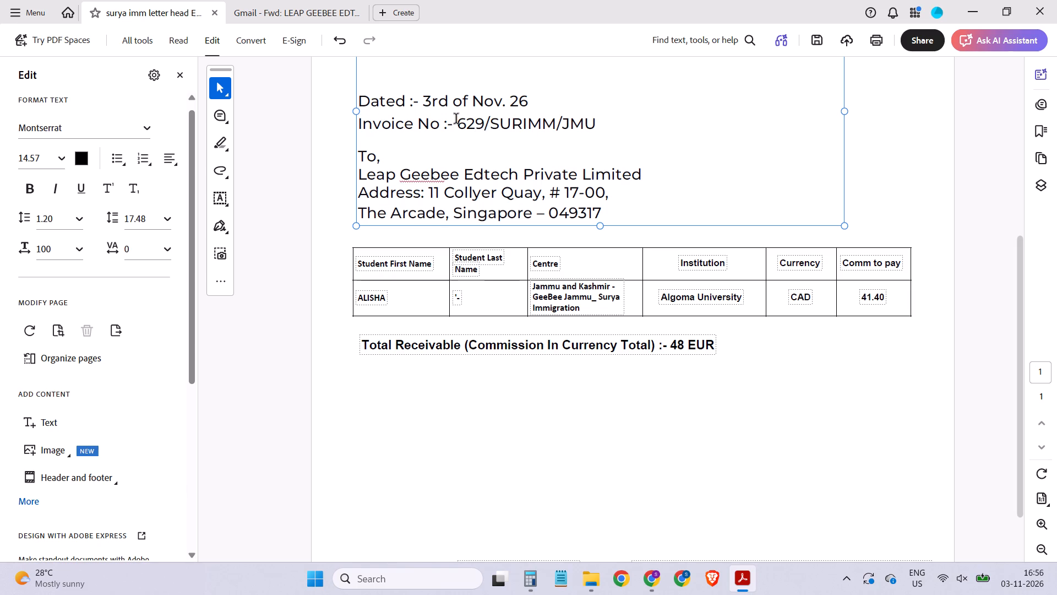
Change the Ref. No. in the letterhead to 629/SURIMM/JMU.
scroll(631, 135, "up", 1)
scroll(631, 135, "down", 1)
scroll(734, 143, "up", 2)
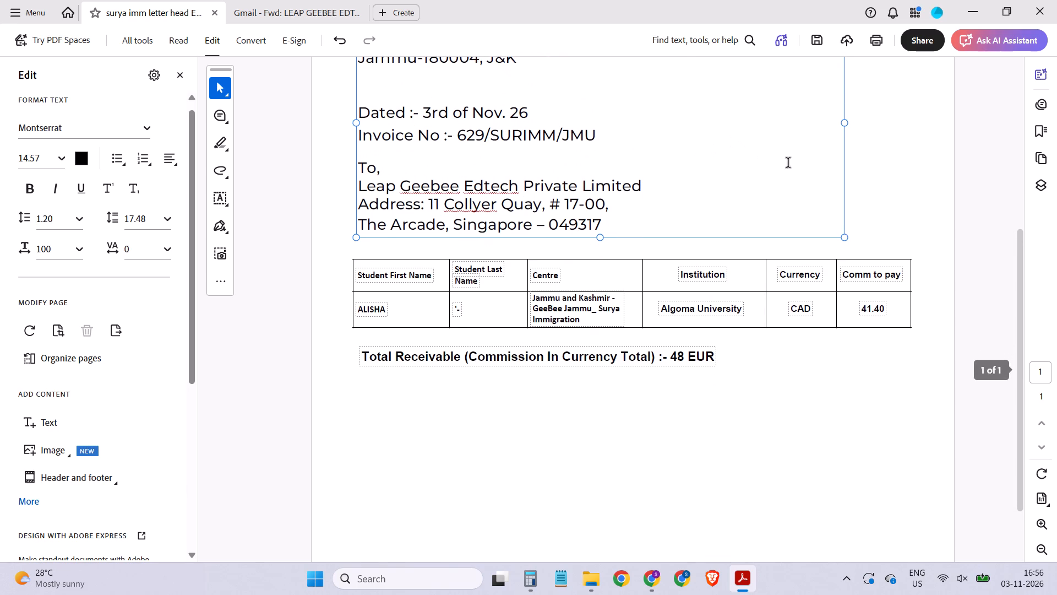
scroll(791, 164, "up", 2)
left_click(837, 286)
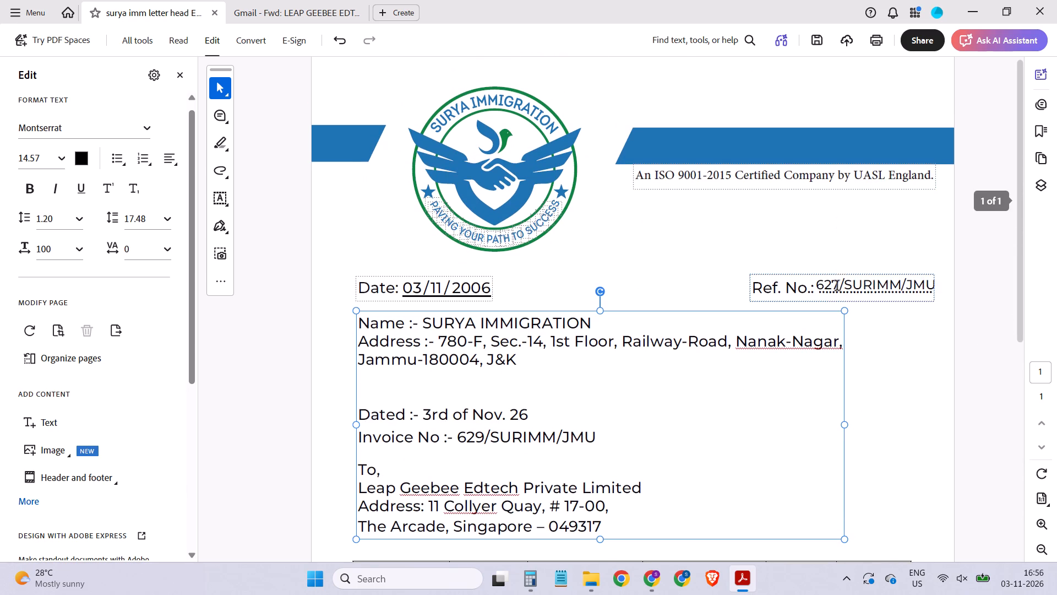
left_click(837, 283)
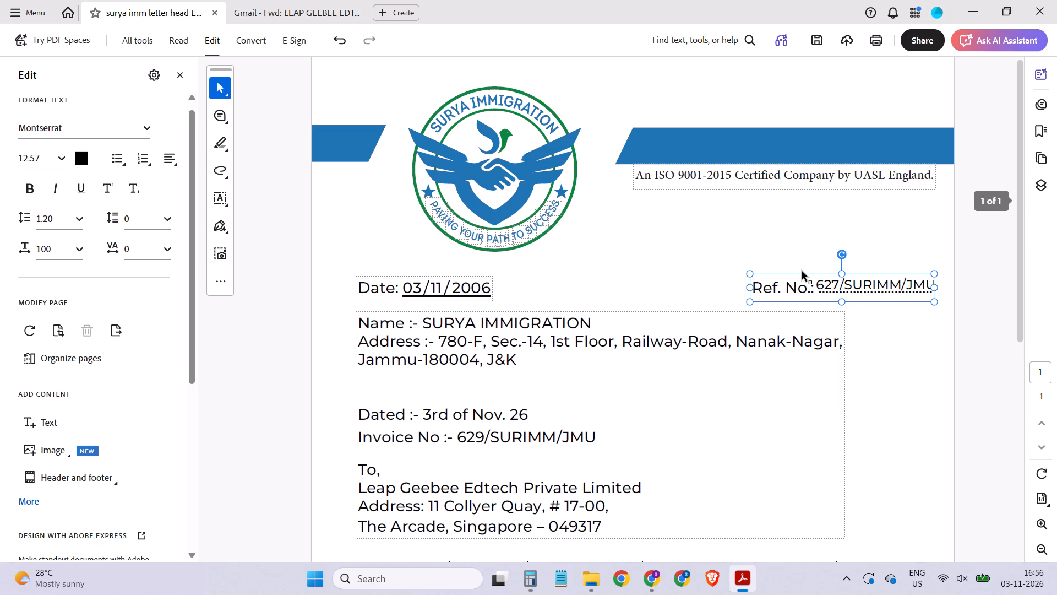
key("BackSpace")
key("9")
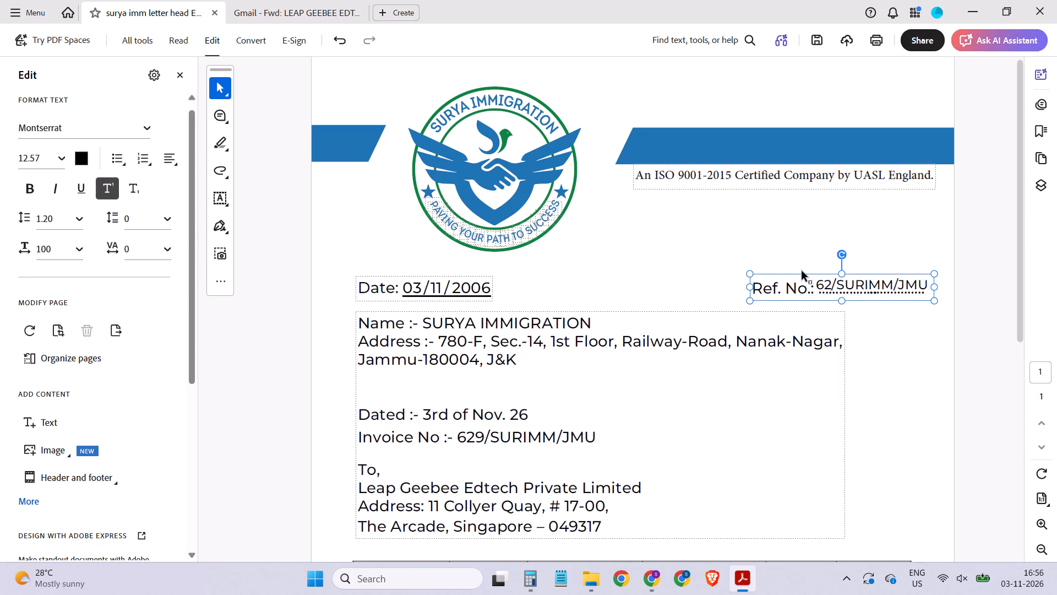
Change the amount and currency in the Total Receivable line below the commission table to 41.4 CAD.
scroll(912, 430, "down", 1)
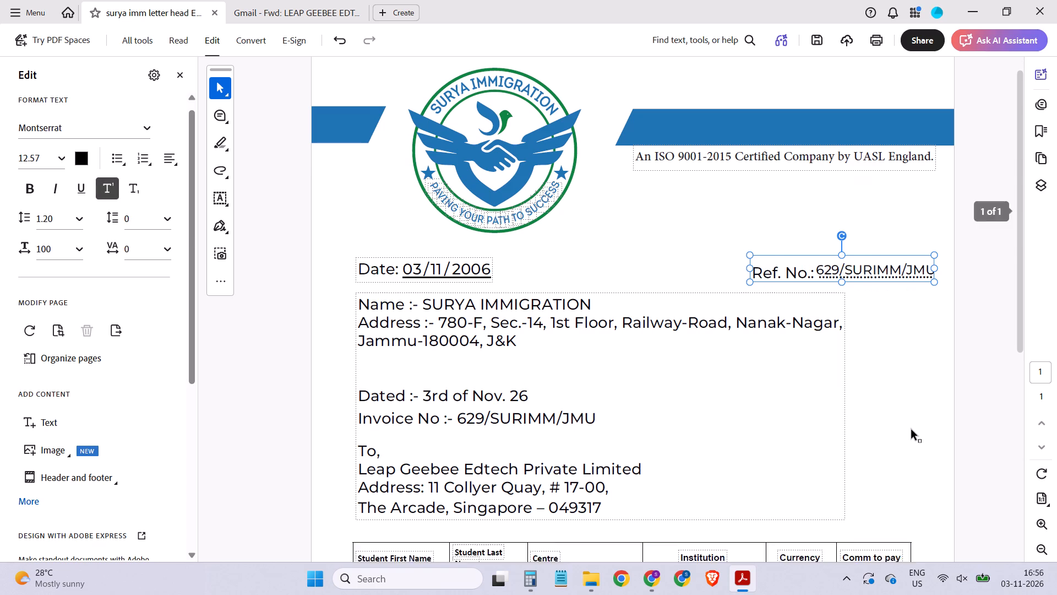
scroll(912, 430, "up", 1)
scroll(912, 430, "down", 1)
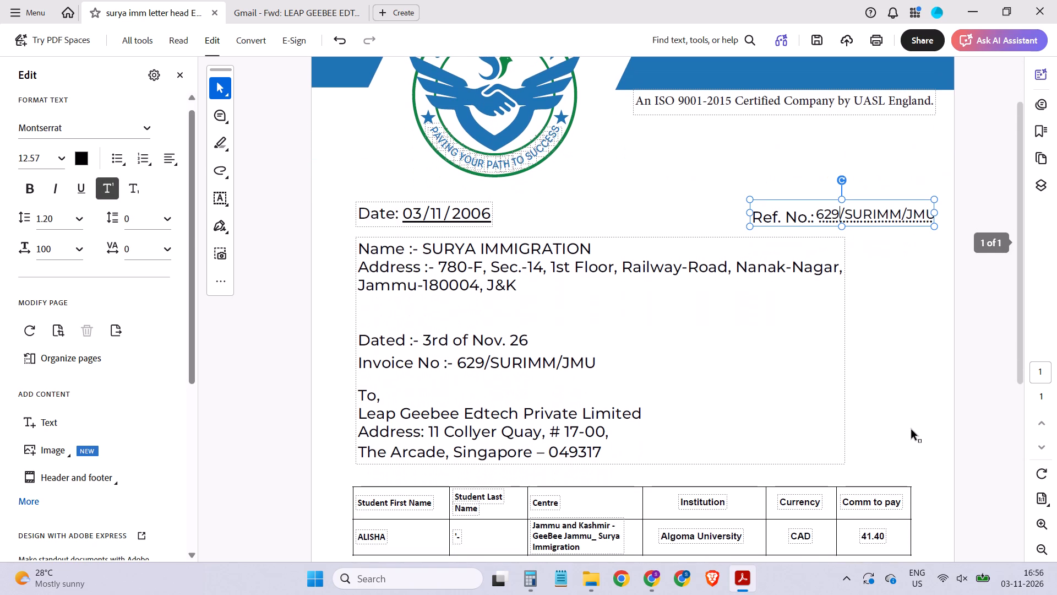
scroll(912, 430, "down", 5)
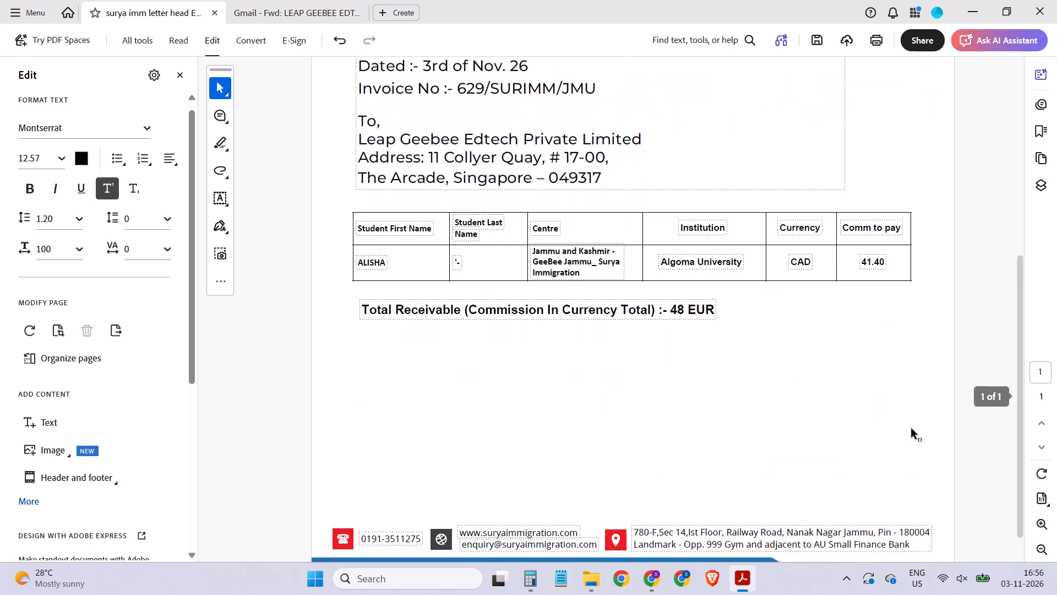
left_click(678, 271)
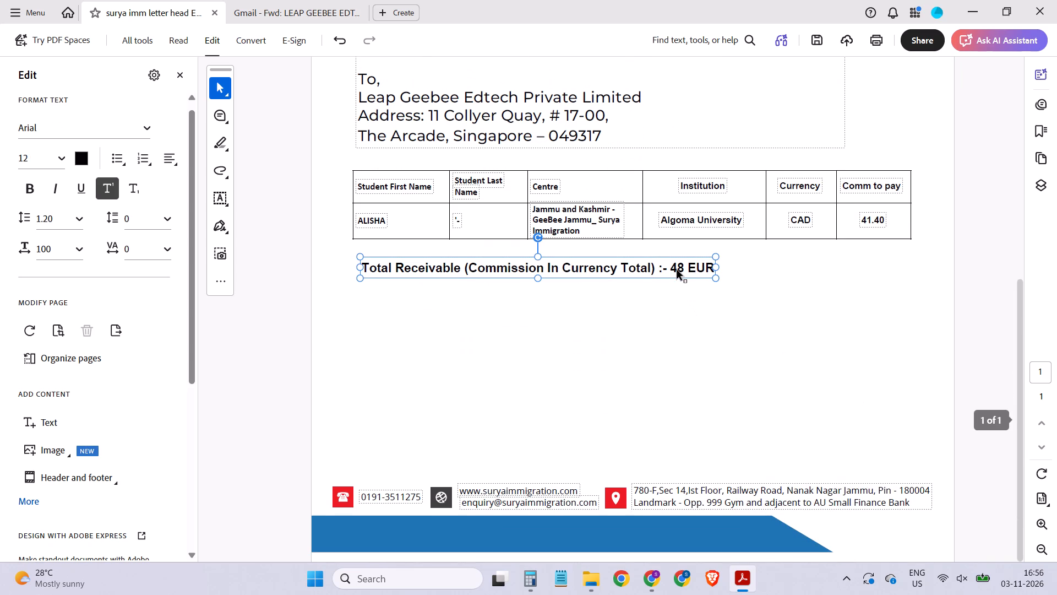
left_click_drag(671, 271, 686, 269)
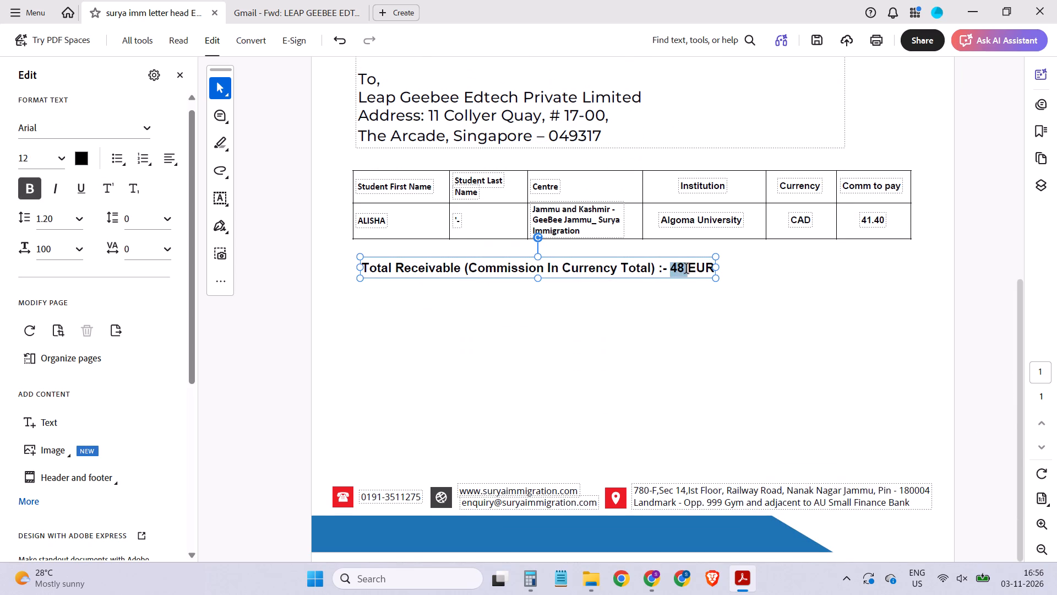
left_click_drag(686, 269, 687, 269)
type("41.4")
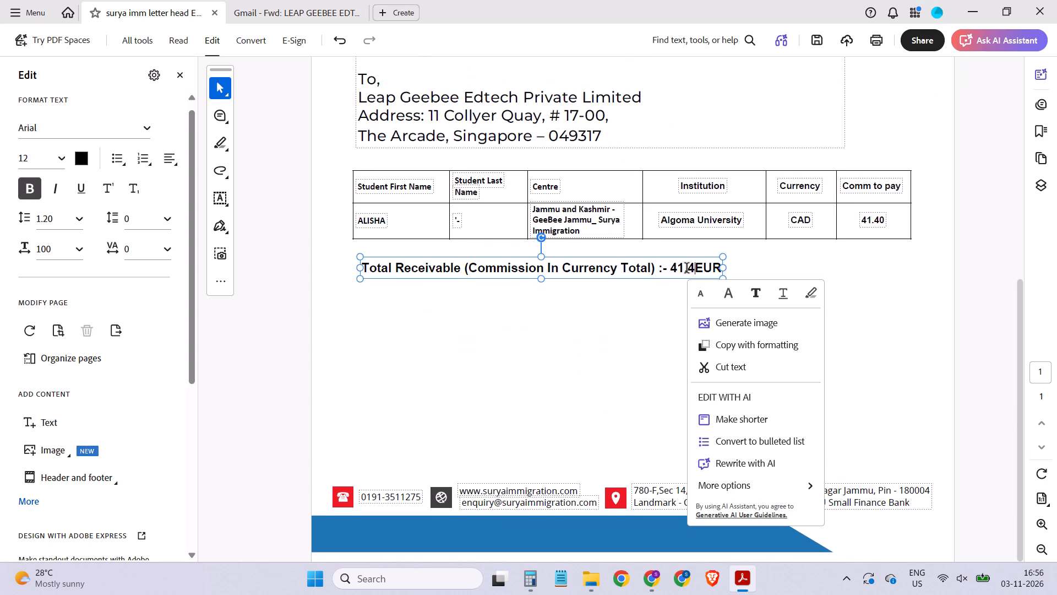
key("space")
key("Delete")
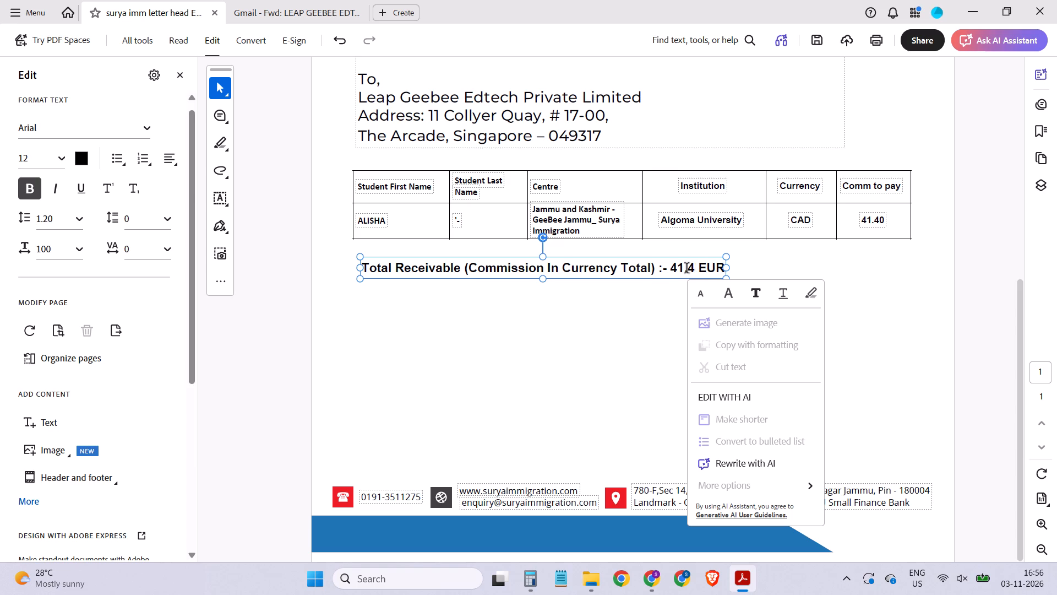
key("Delete")
key("Delete")
key("Delete")
key("Delete")
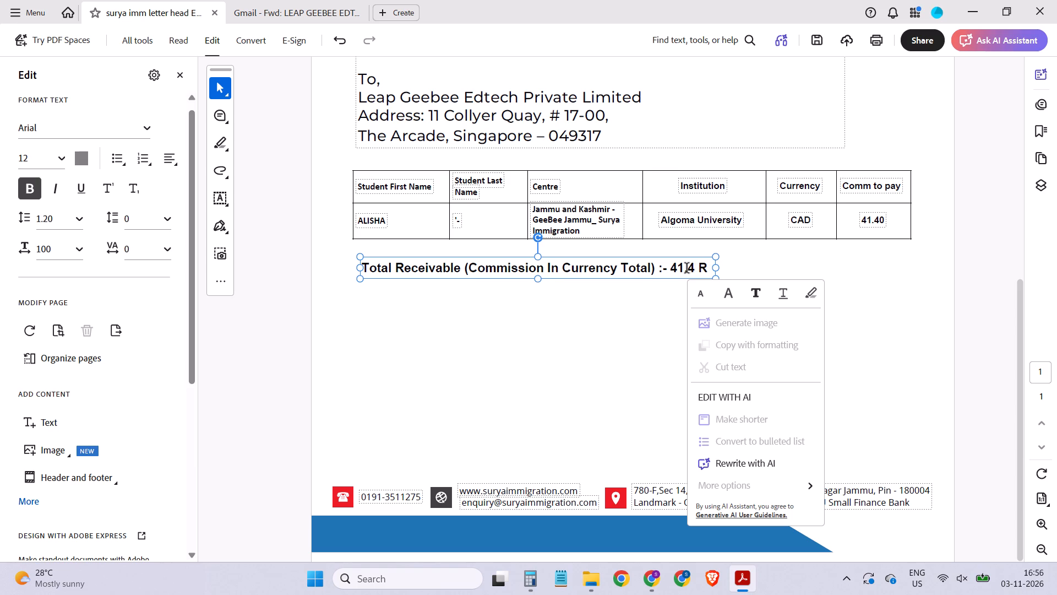
key("Delete")
key("Delete")
type("cad")
key("BackSpace")
key("BackSpace")
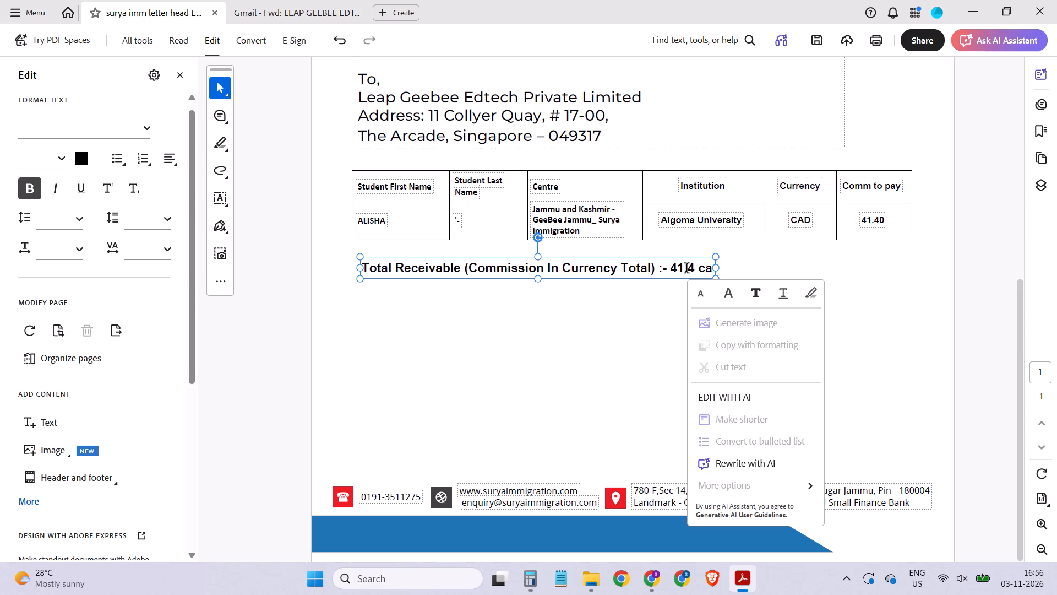
key("BackSpace")
type("XAD")
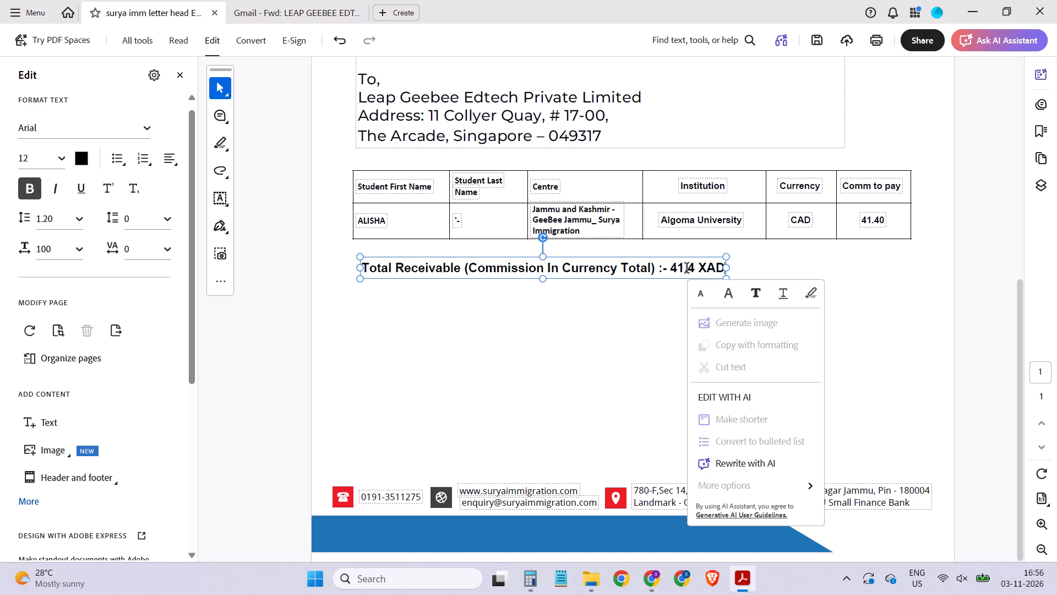
key("Left")
key("Left")
key("BackSpace")
key("c")
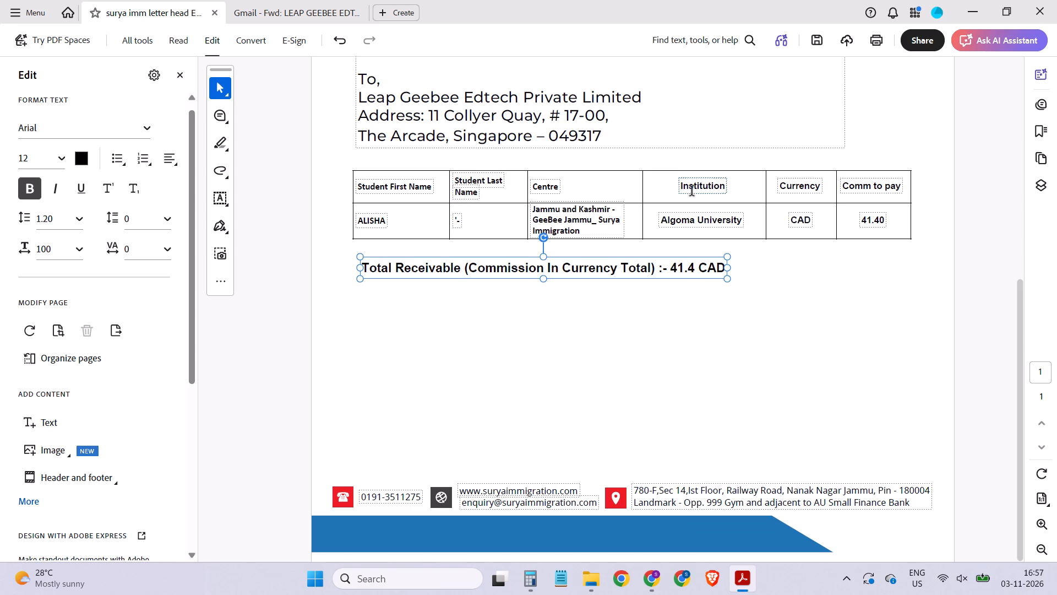
left_click(683, 309)
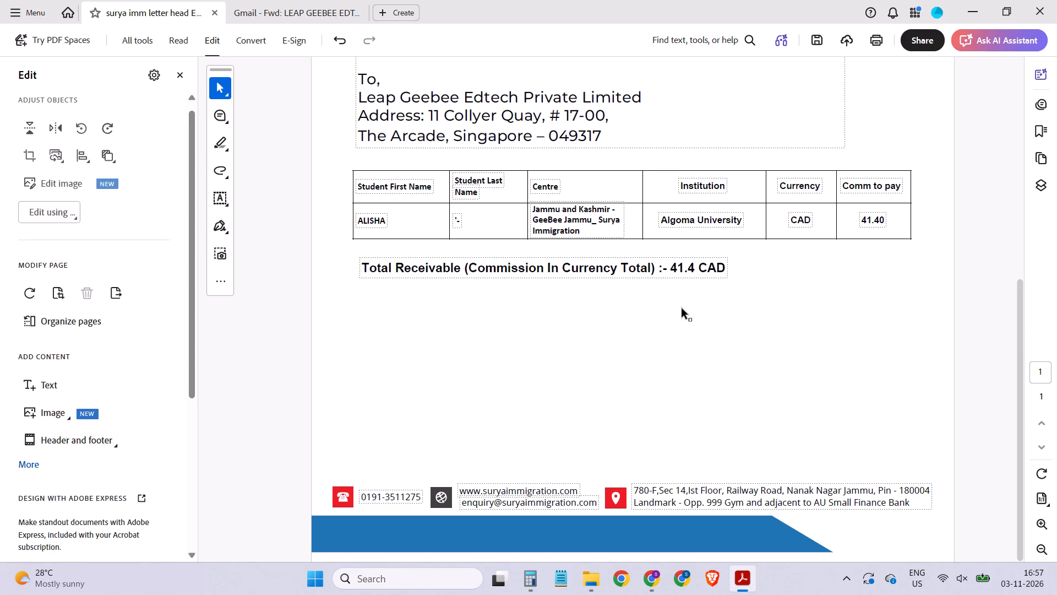
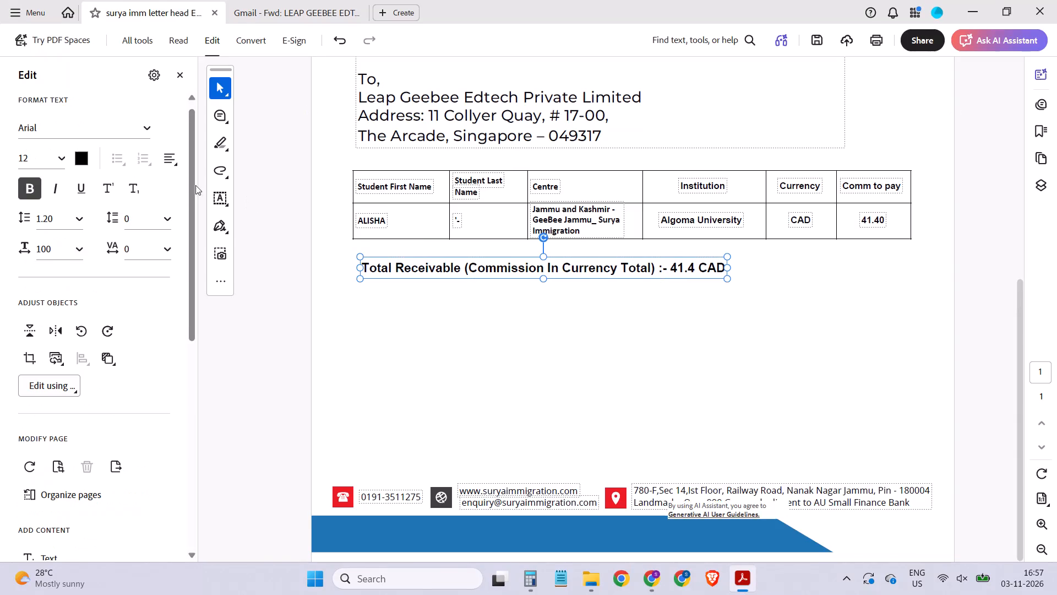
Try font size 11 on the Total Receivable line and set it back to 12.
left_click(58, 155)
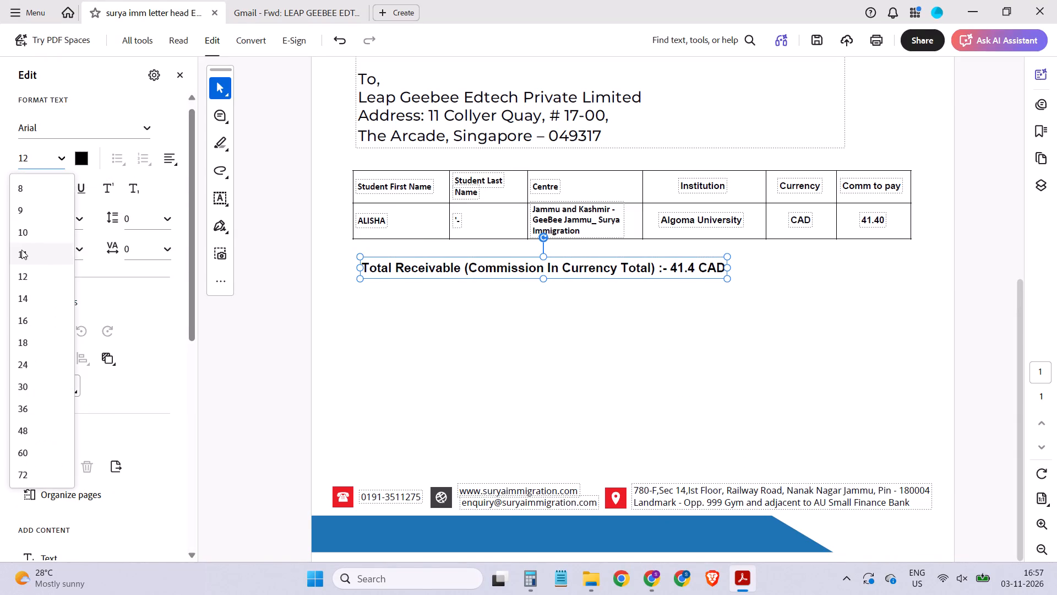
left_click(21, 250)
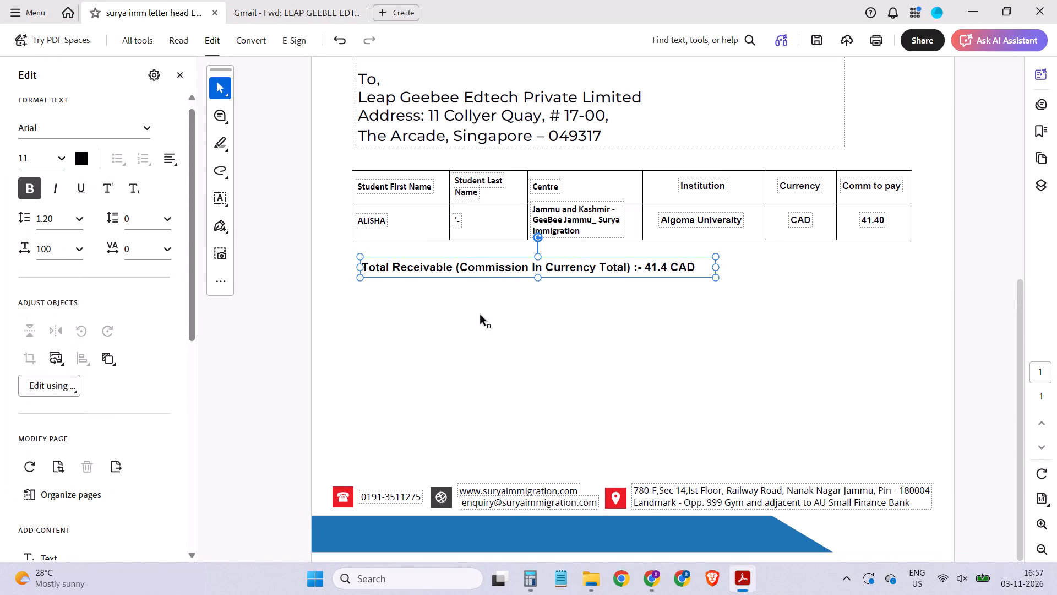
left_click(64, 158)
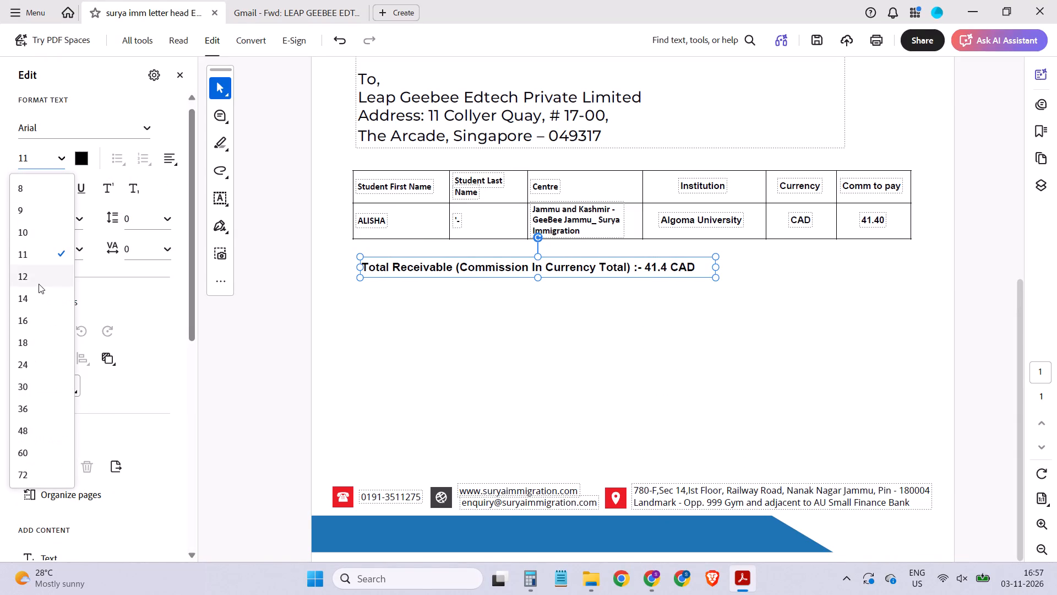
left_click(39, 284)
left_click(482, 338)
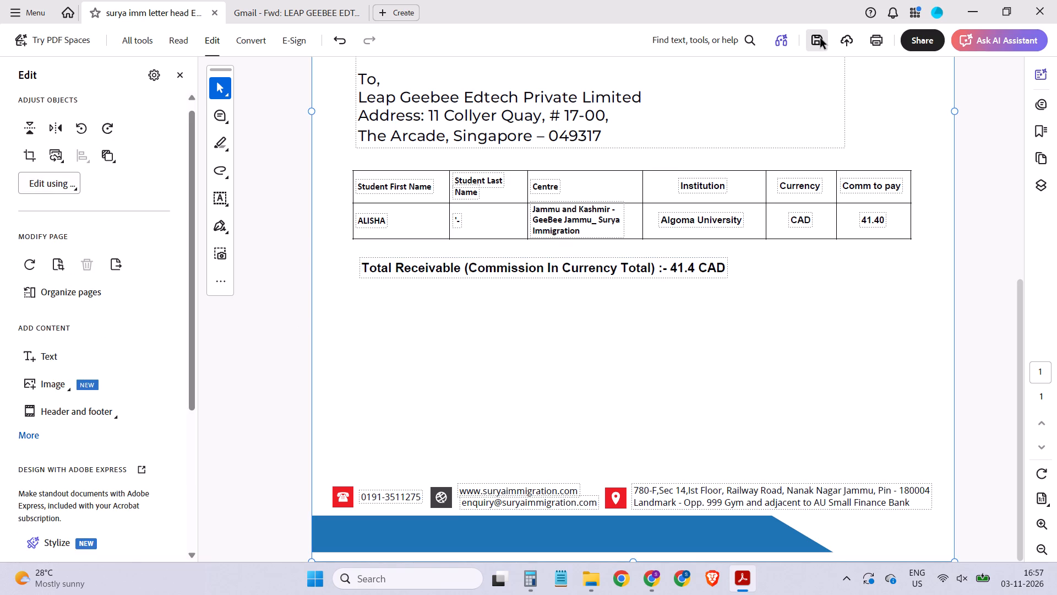
Save the edited CAD commission invoice under its current file name.
left_click(820, 39)
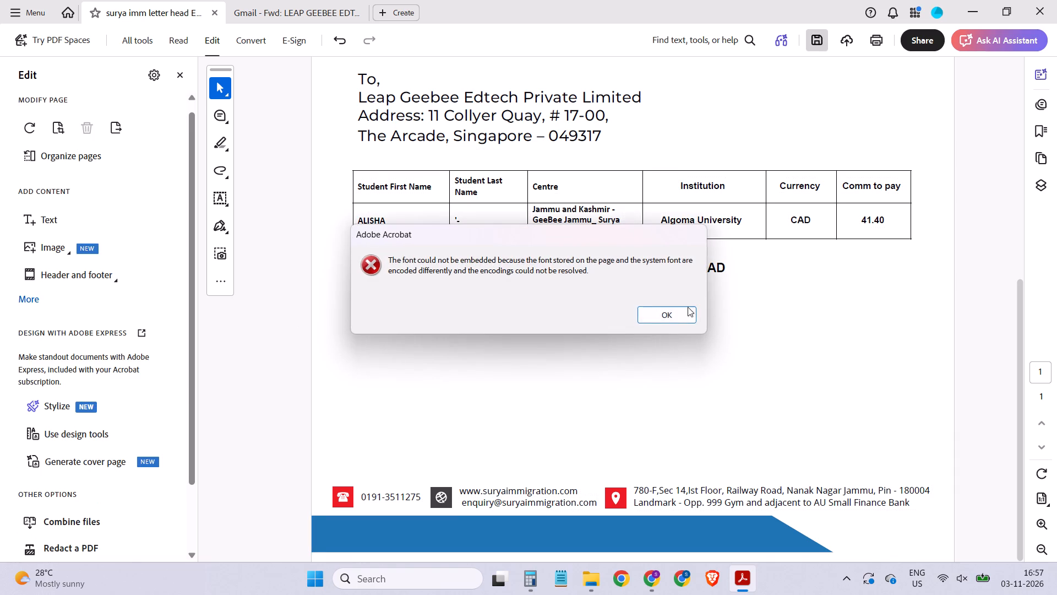
left_click(679, 313)
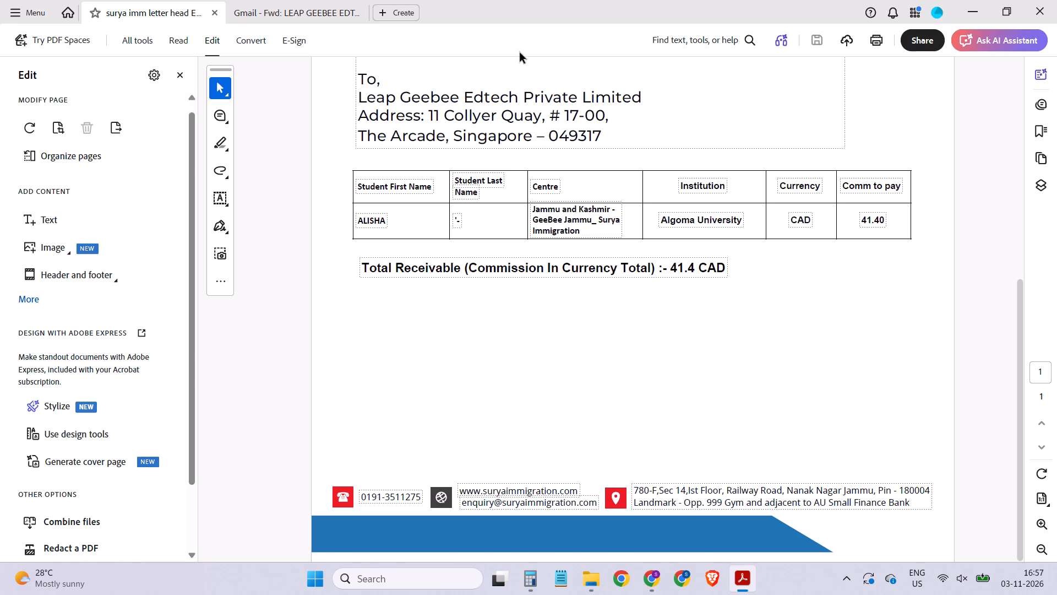
Check the saved CAD invoice and close both it and the Gmail LEAP GEEBEE commission PDF.
scroll(635, 275, "up", 2)
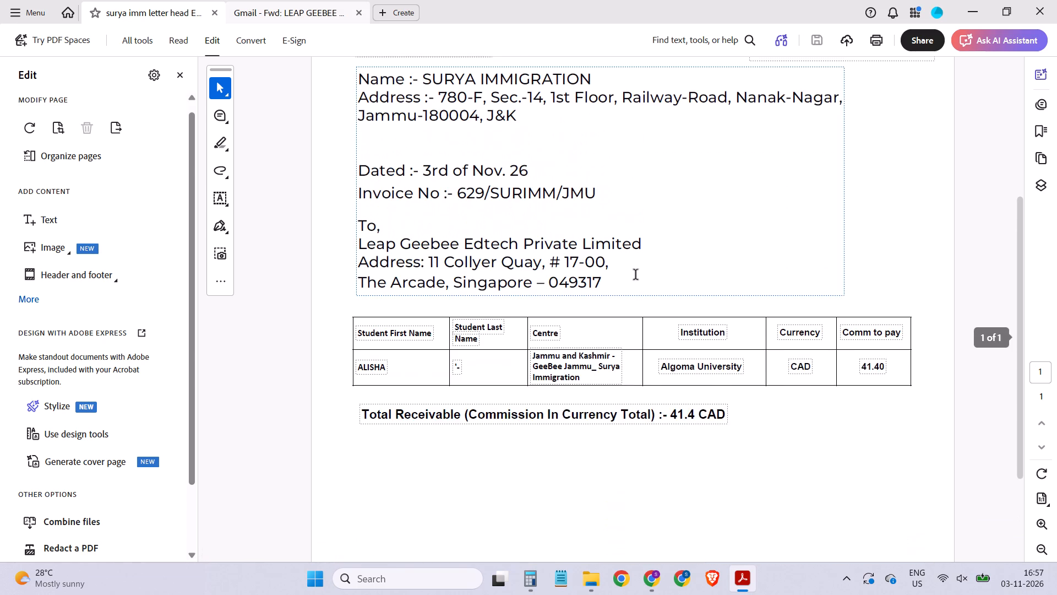
scroll(636, 275, "up", 2)
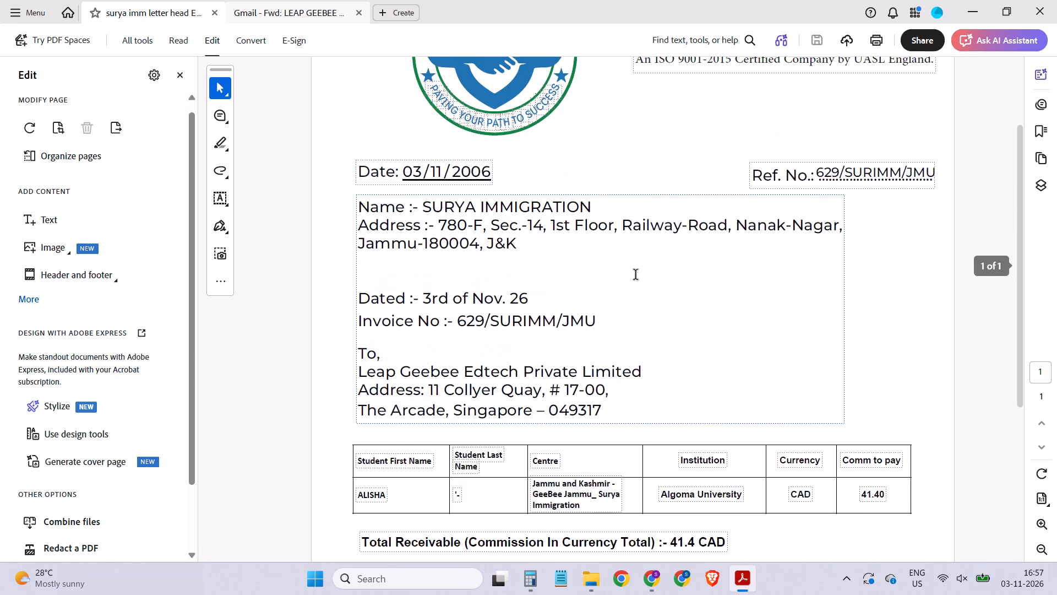
scroll(636, 275, "down", 6)
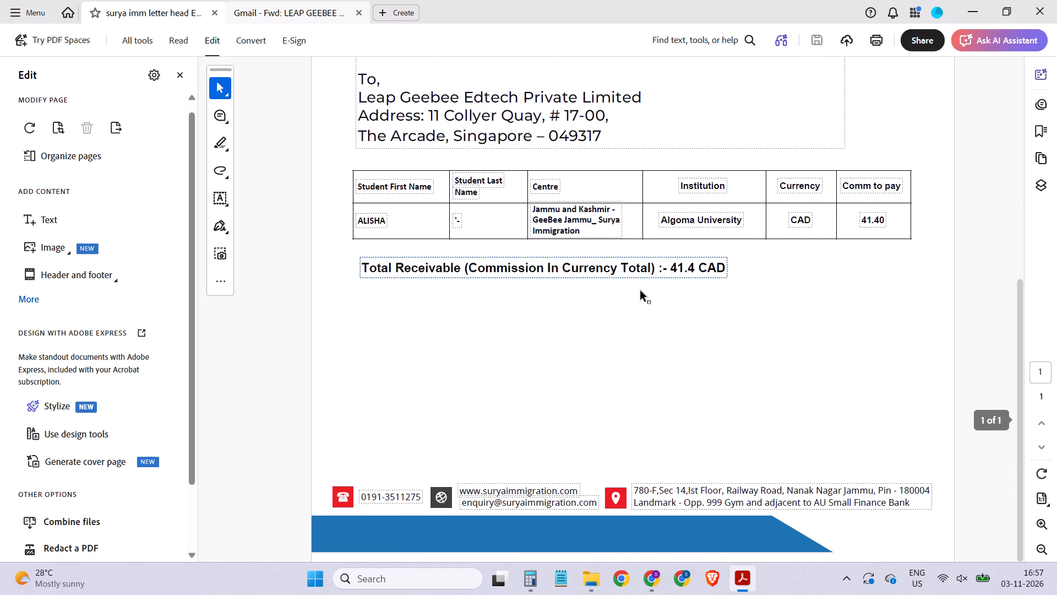
scroll(762, 226, "down", 1)
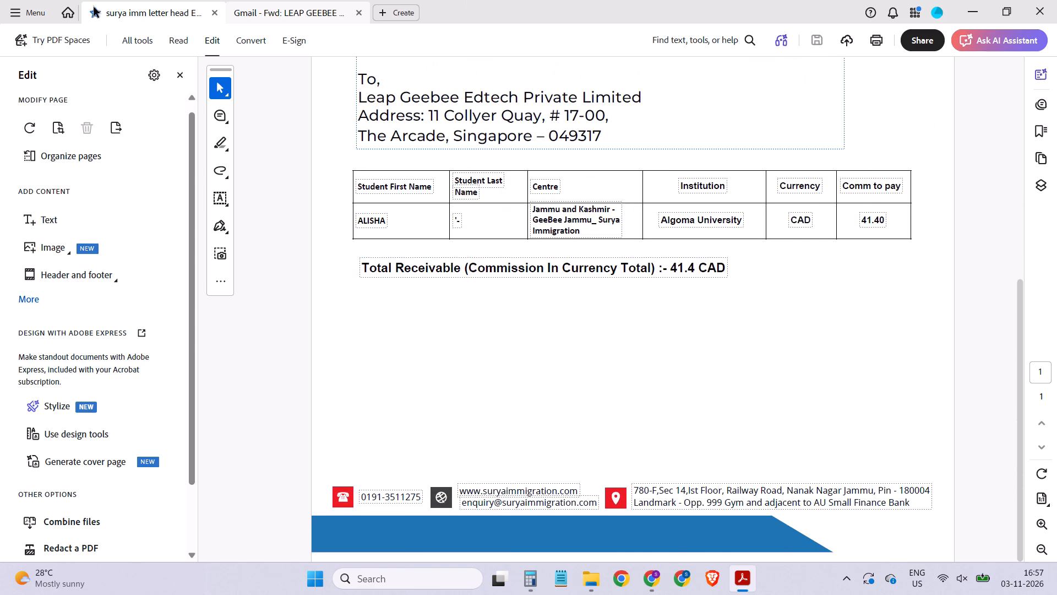
left_click(214, 12)
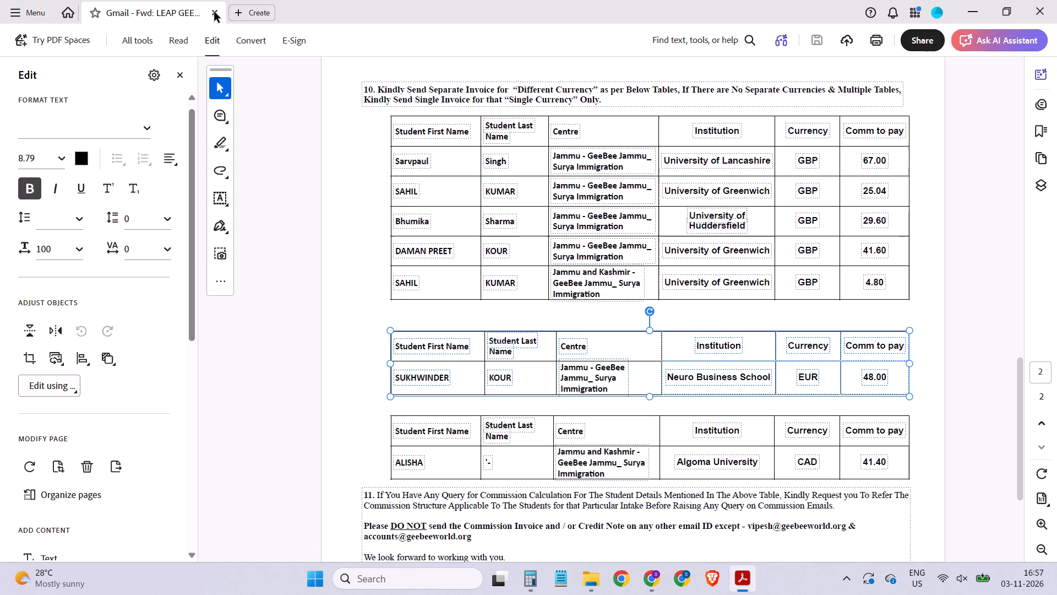
left_click(214, 12)
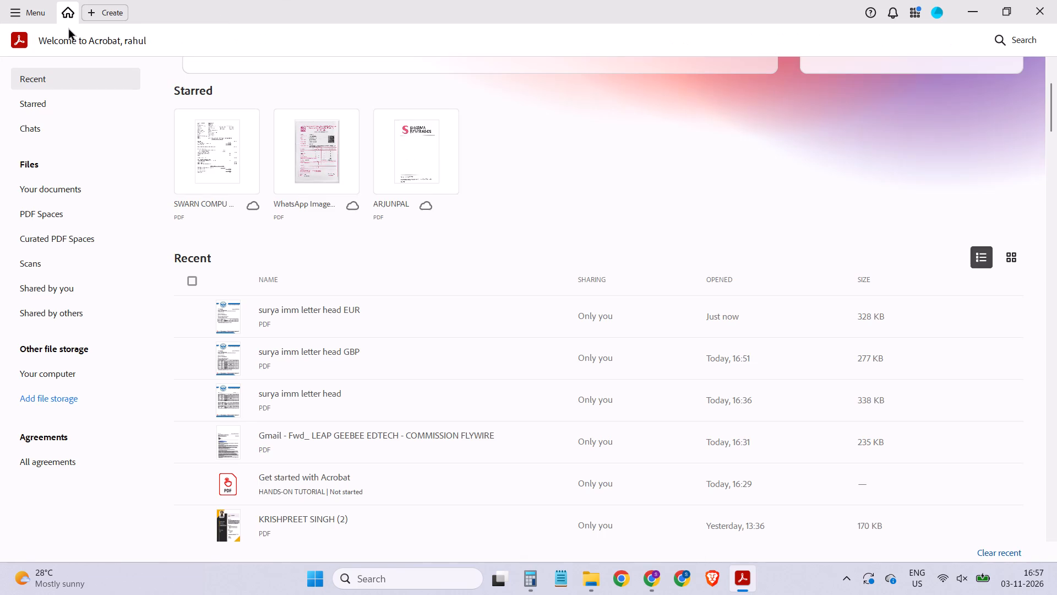
Open the recent file surya imm letter head GBP and check the contents of both pages.
left_click(294, 358)
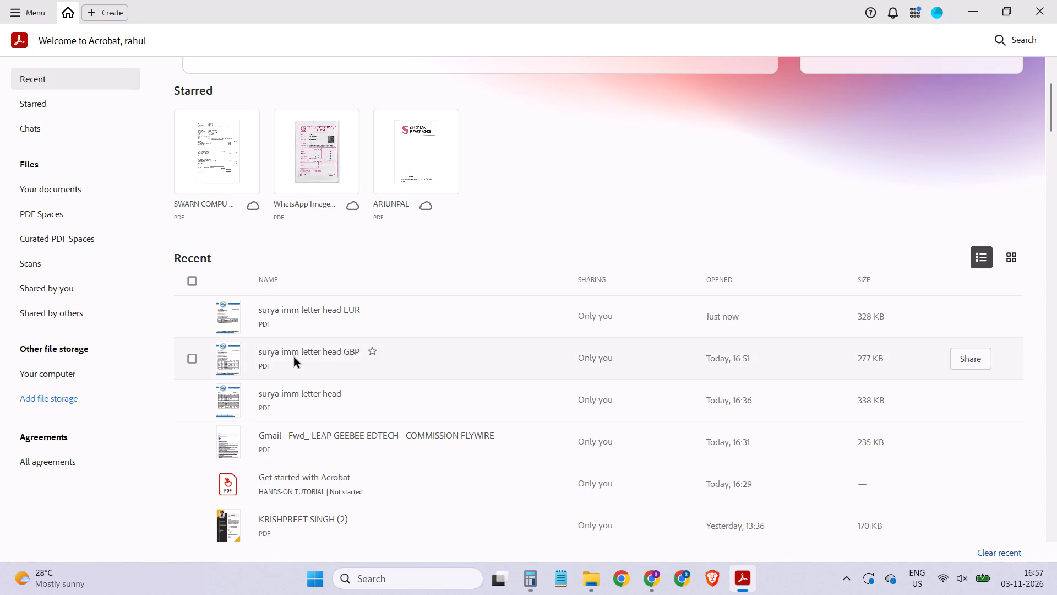
left_click(294, 358)
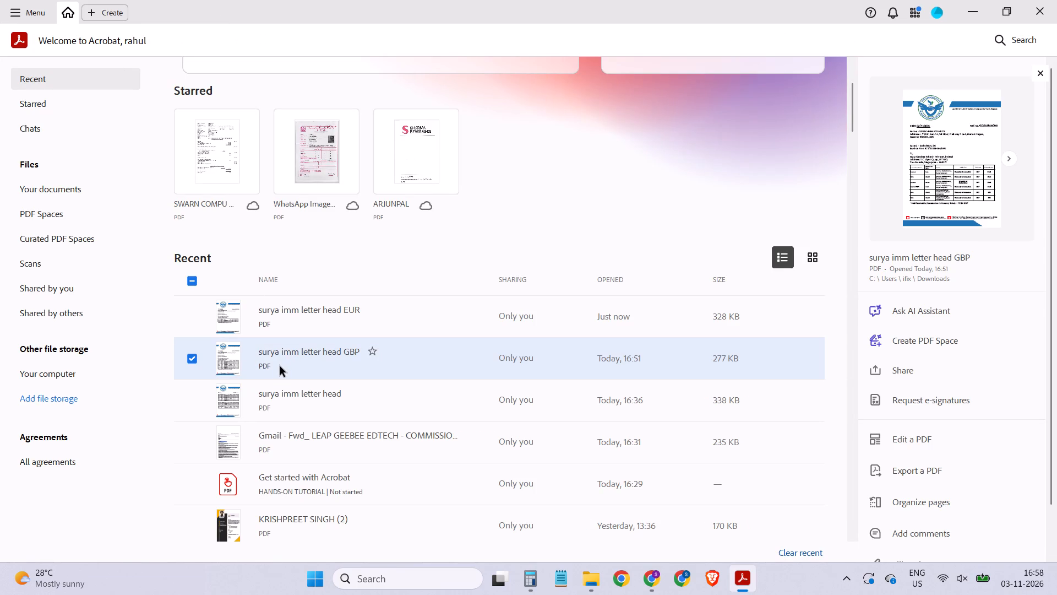
double_click(275, 349)
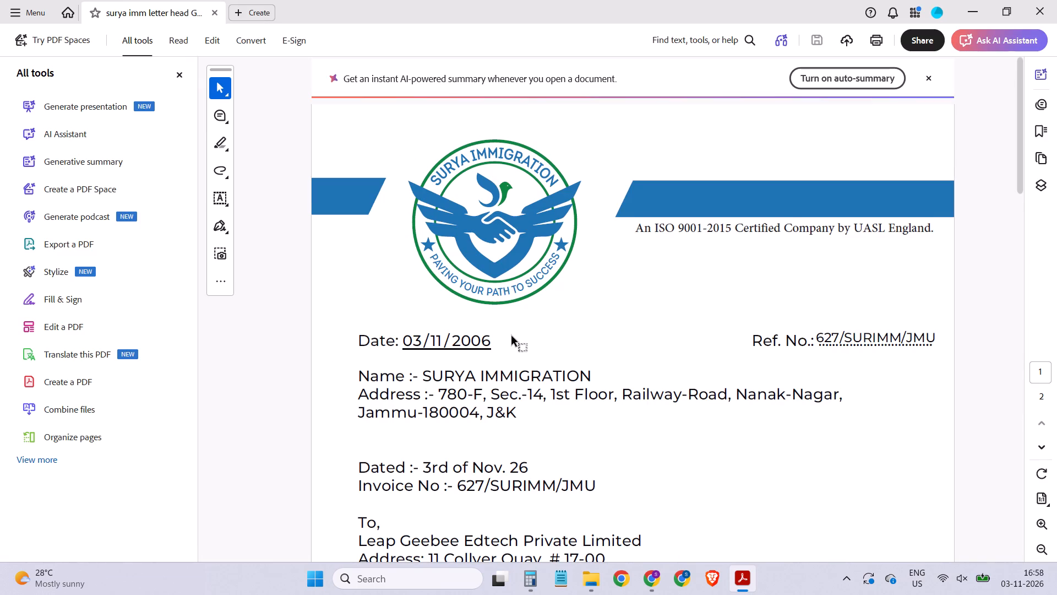
scroll(513, 337, "down", 4)
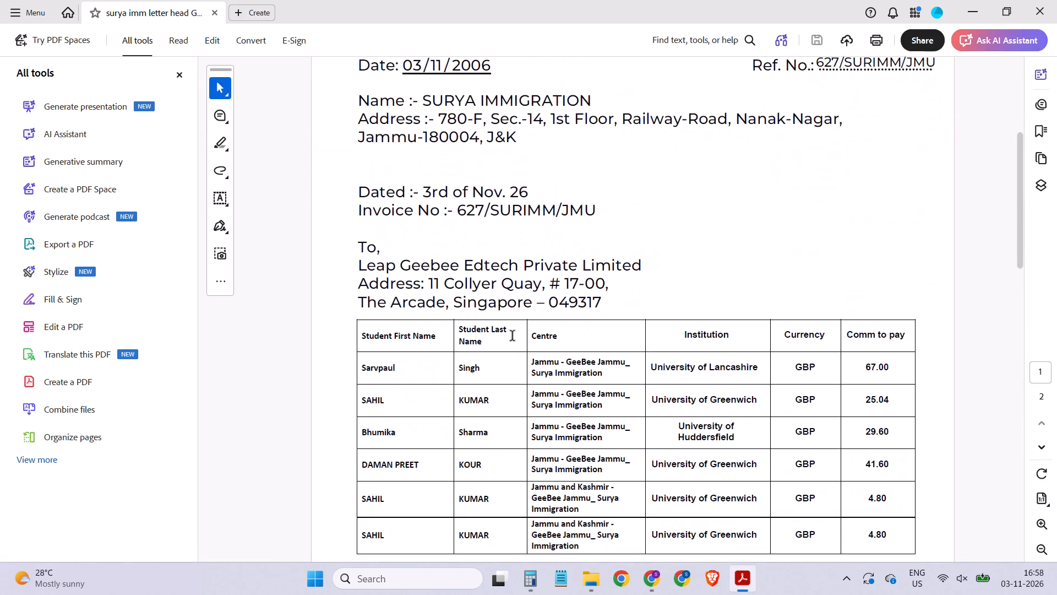
scroll(513, 337, "up", 1)
scroll(513, 337, "down", 4)
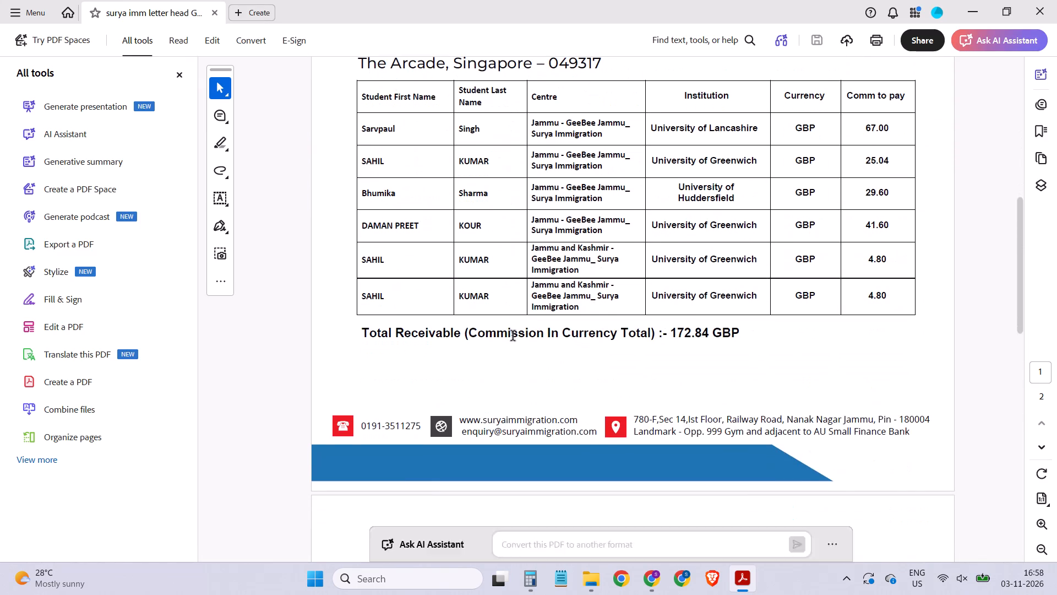
scroll(513, 337, "down", 4)
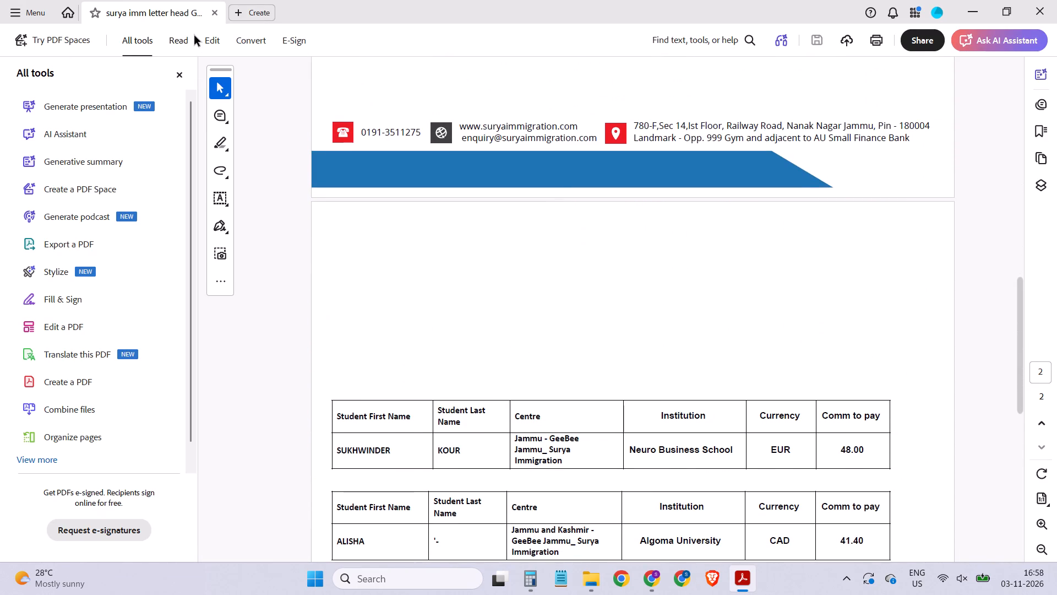
Delete page 2, which holds the EUR and CAD commission tables, from the GBP invoice.
left_click(205, 41)
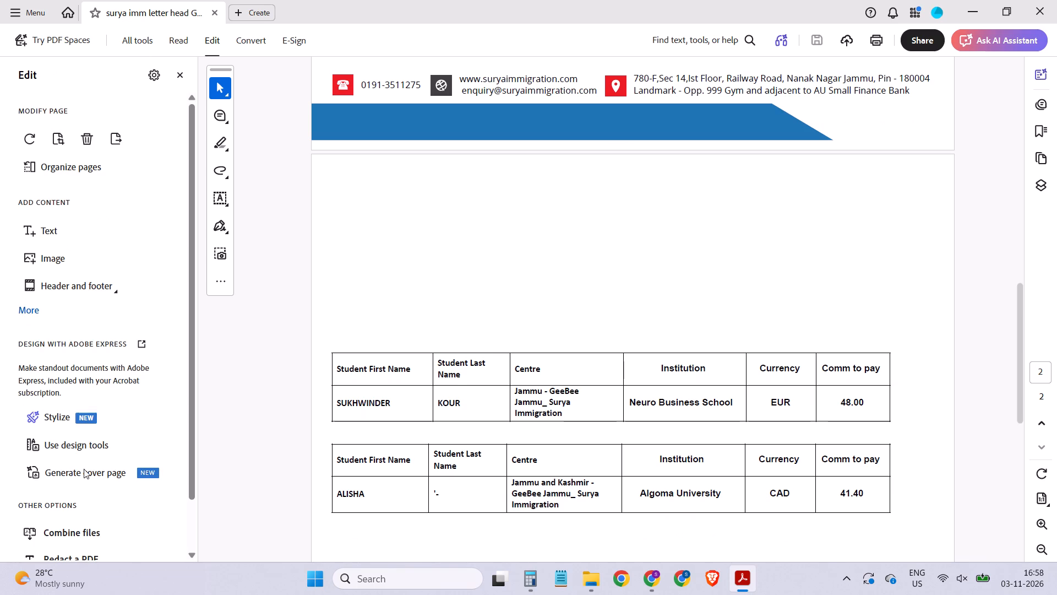
scroll(99, 424, "down", 1)
scroll(99, 424, "up", 1)
scroll(99, 424, "down", 2)
scroll(99, 424, "up", 2)
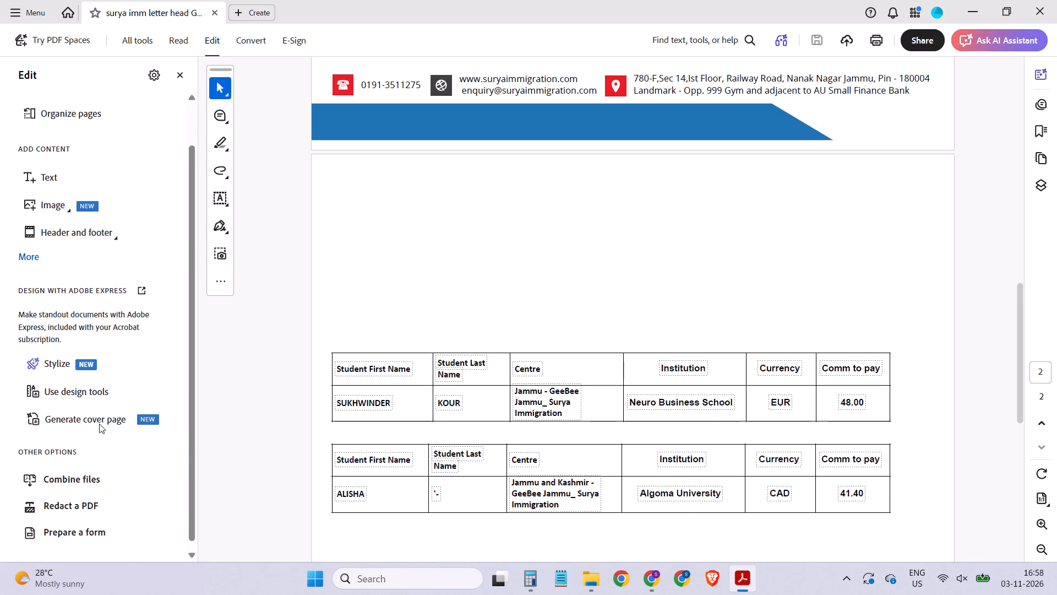
scroll(99, 424, "up", 1)
left_click(76, 167)
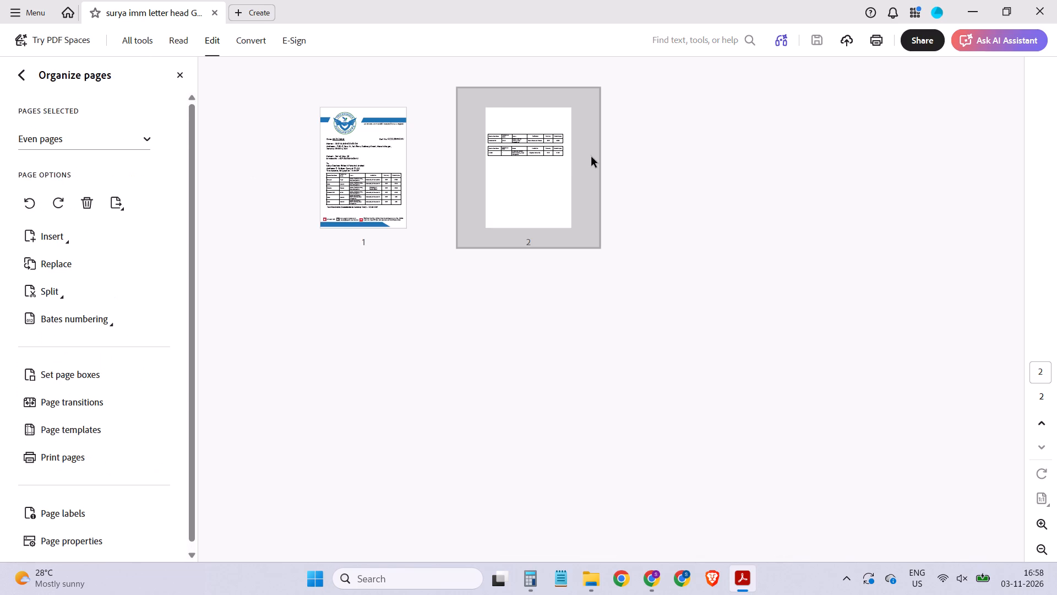
left_click(564, 169)
left_click(594, 171)
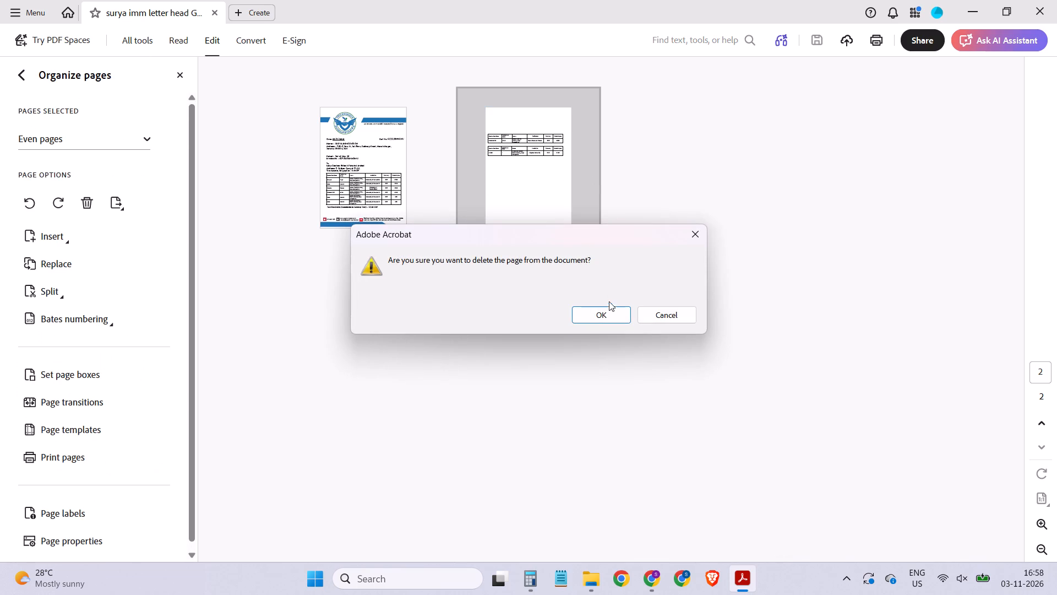
left_click(608, 312)
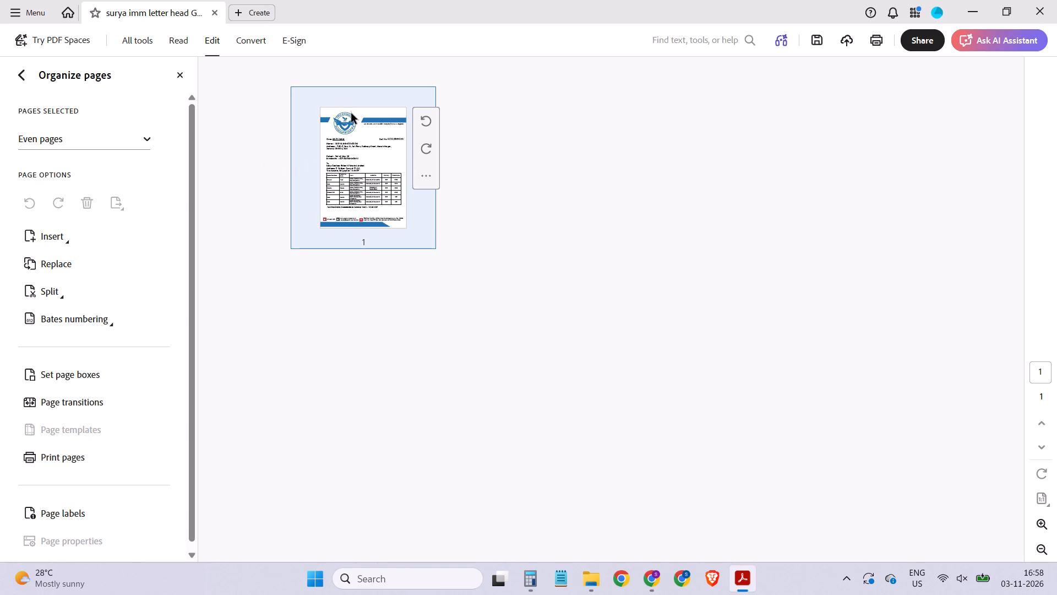
Check the remaining page of the GBP invoice, save the document and close it.
left_click(351, 113)
double_click(348, 97)
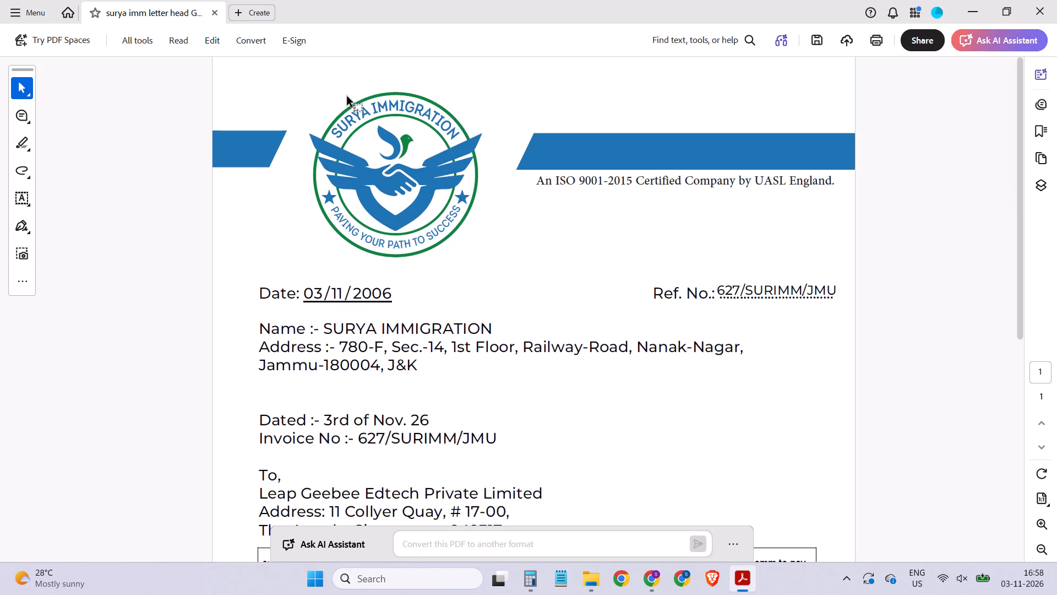
scroll(521, 203, "up", 1)
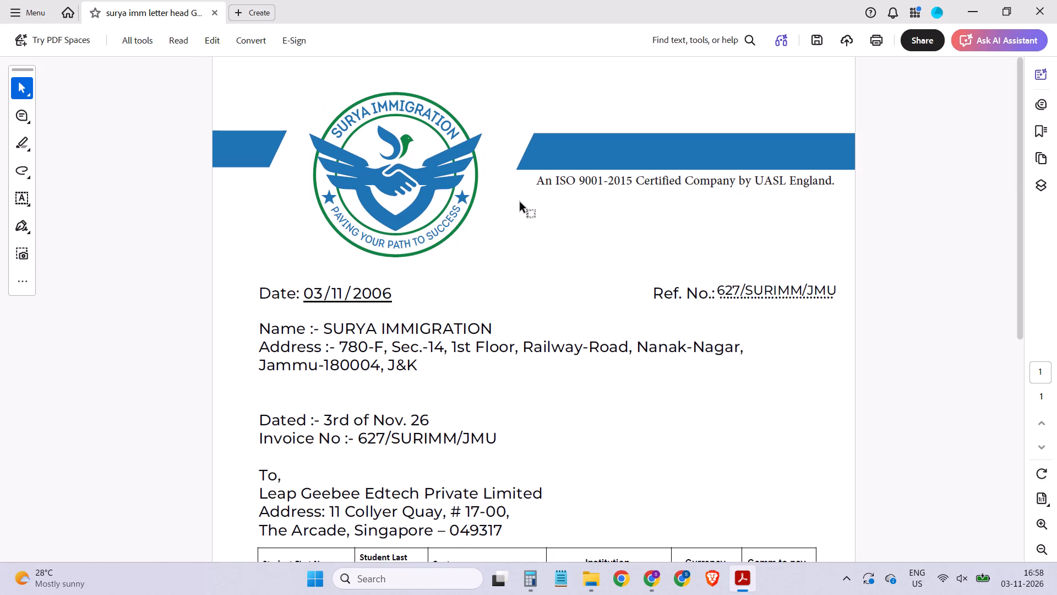
scroll(521, 203, "down", 3)
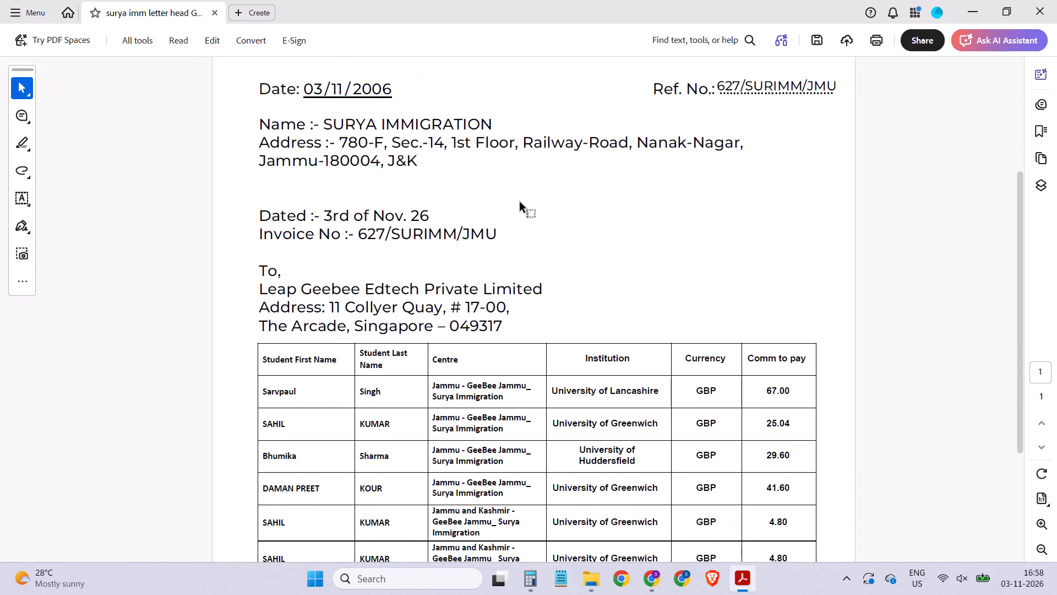
scroll(521, 203, "up", 1)
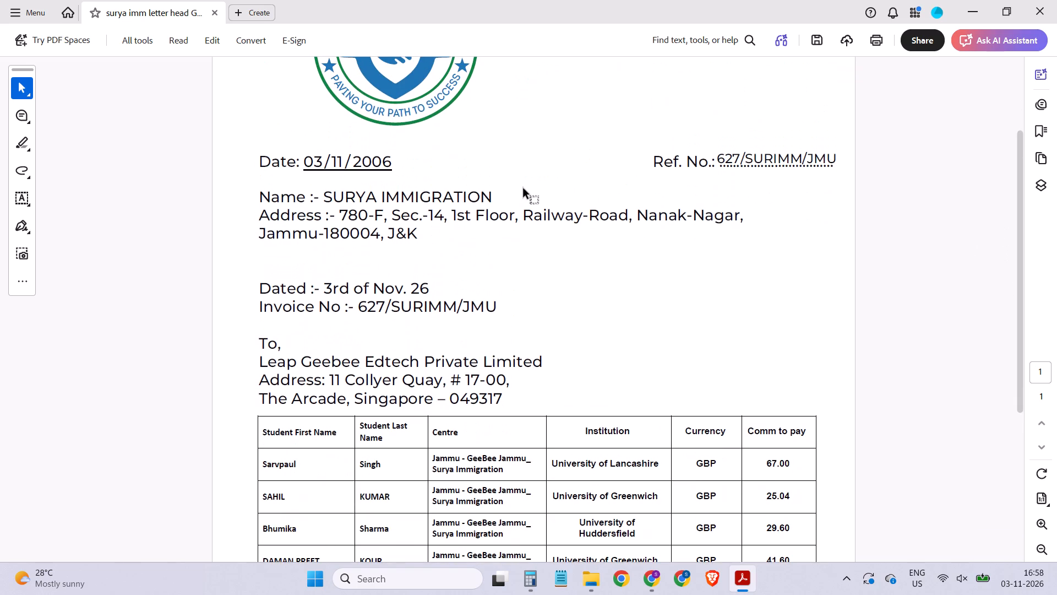
left_click(815, 39)
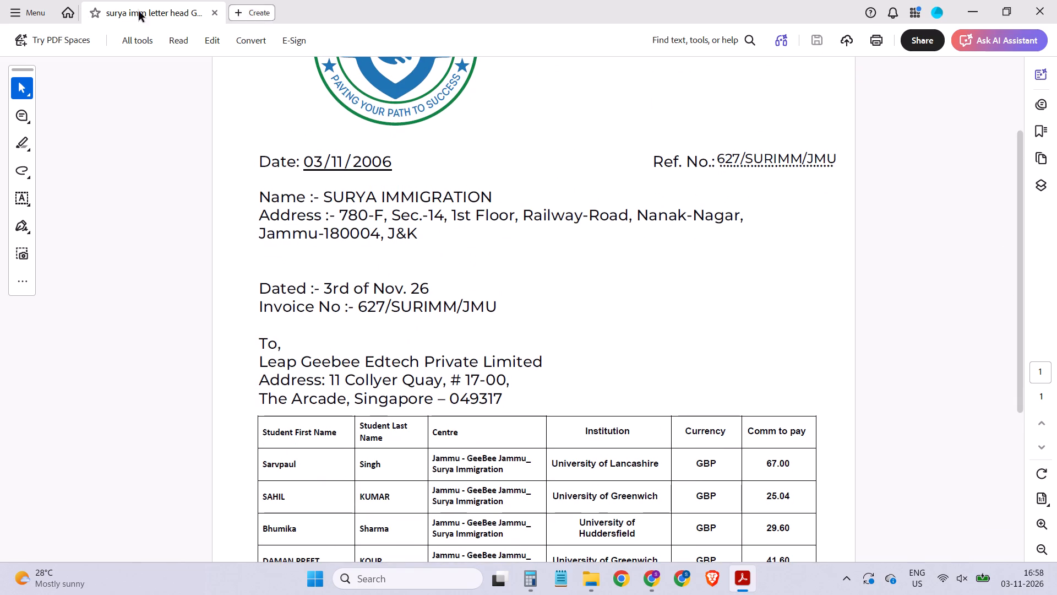
left_click(215, 11)
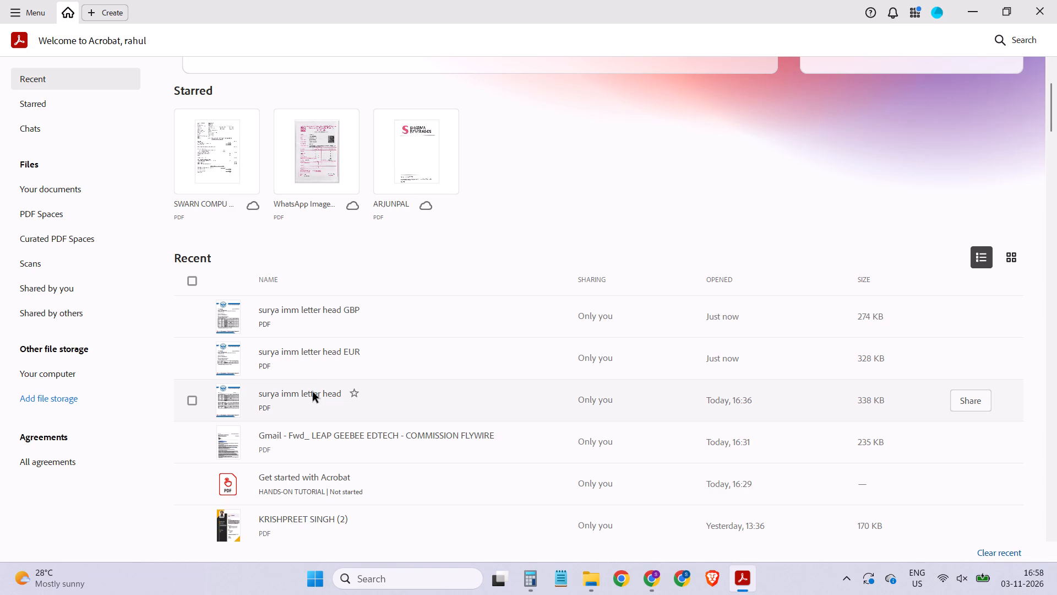
Reopen surya imm letter head EUR, review its invoice number, commission table and Total Receivable line, and close it.
double_click(309, 362)
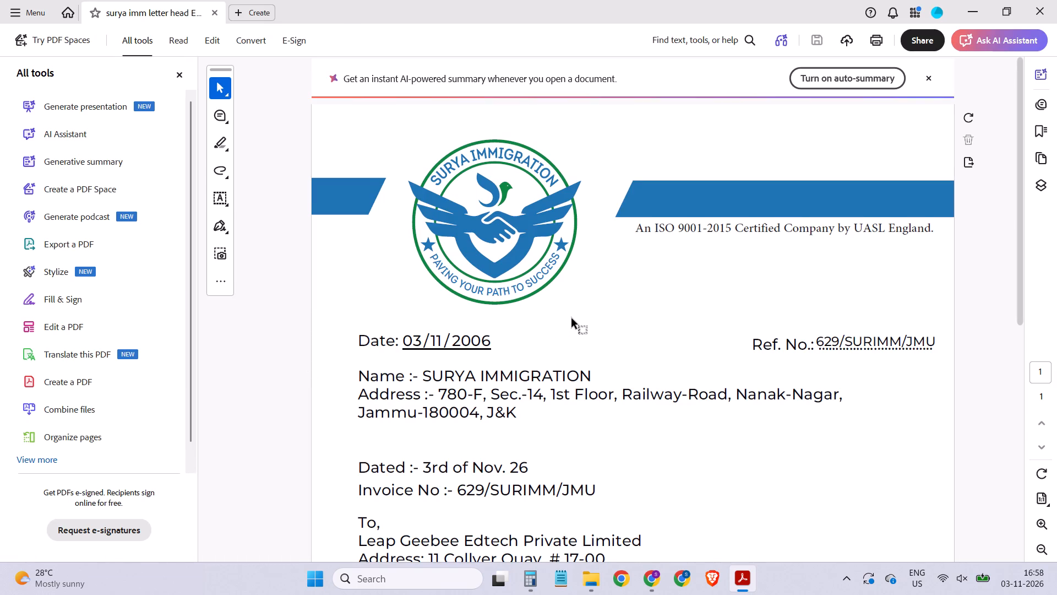
scroll(573, 319, "down", 1)
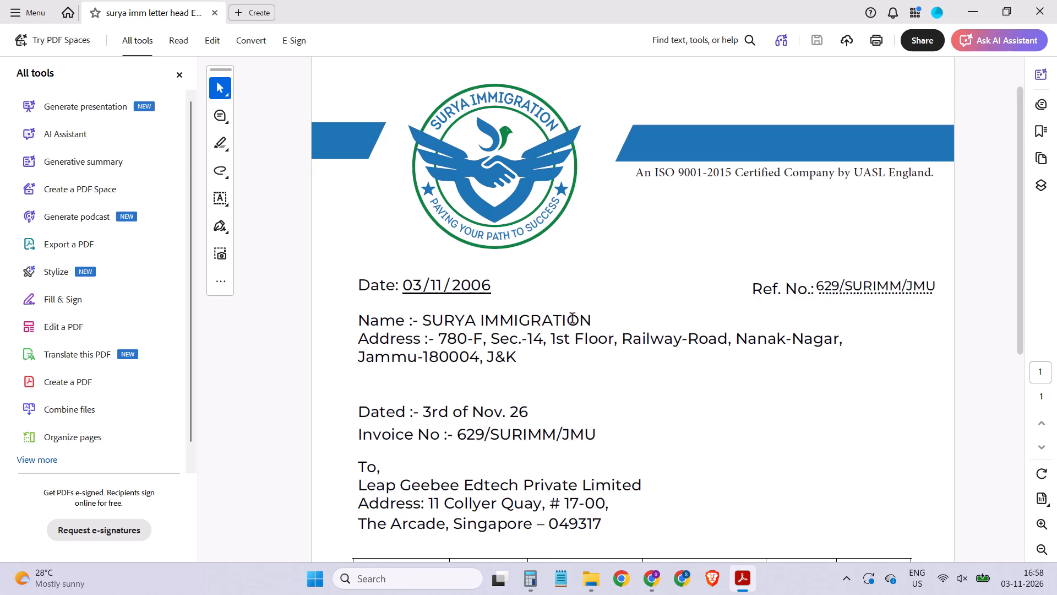
scroll(573, 319, "down", 3)
scroll(573, 319, "up", 1)
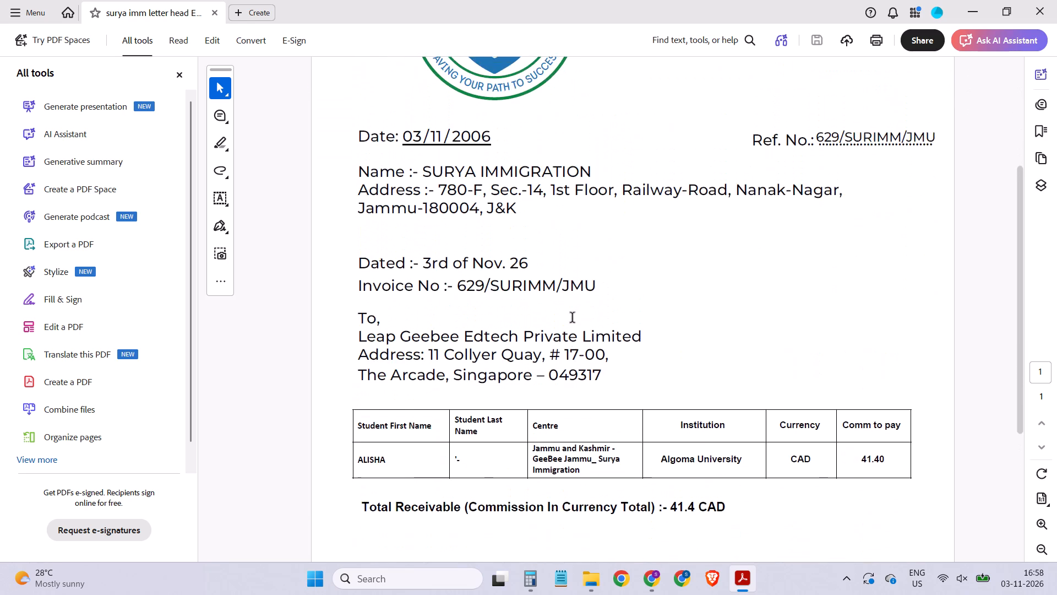
scroll(573, 318, "up", 4)
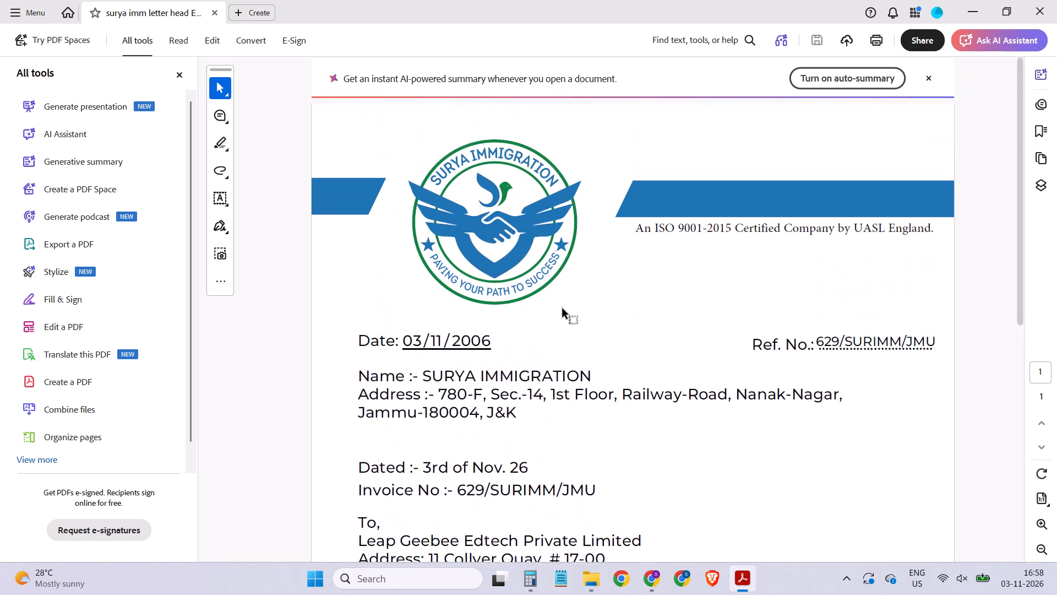
scroll(563, 309, "down", 4)
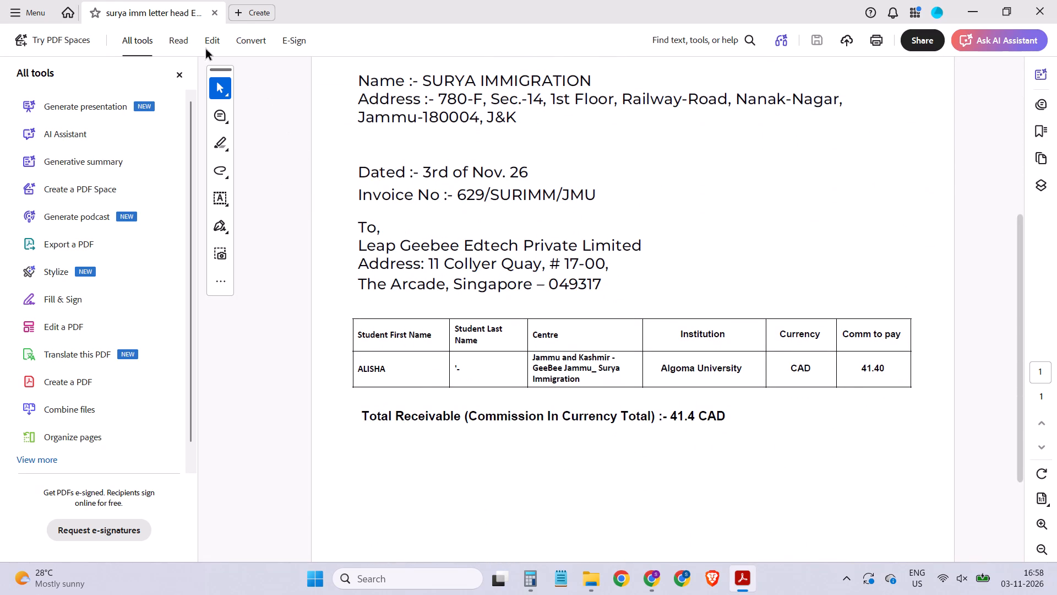
left_click(216, 13)
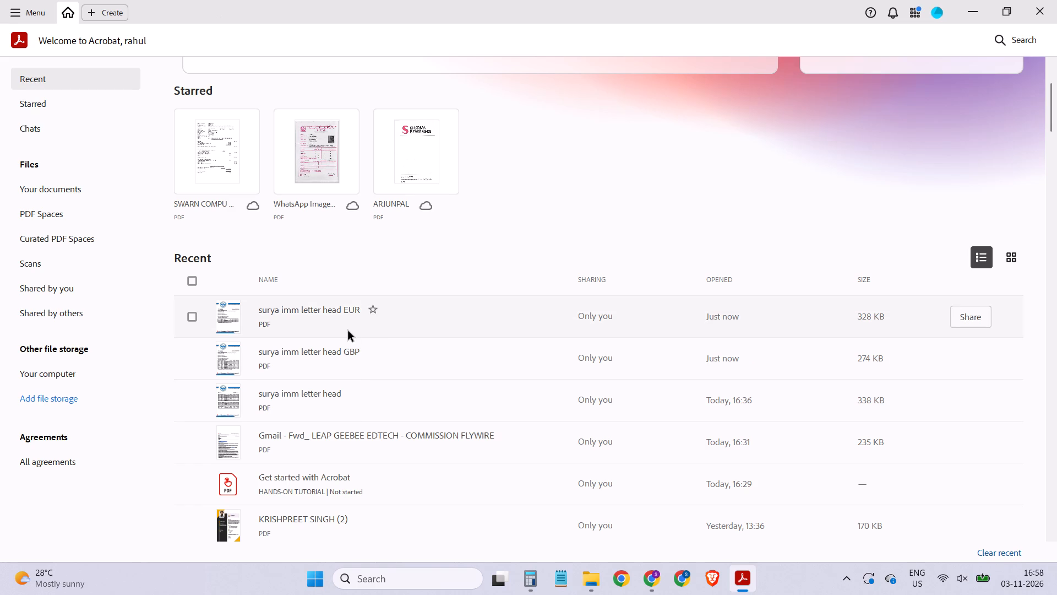
Open the original surya imm letter head from the recent files, check its commission tables, and close it.
double_click(329, 398)
scroll(544, 297, "down", 4)
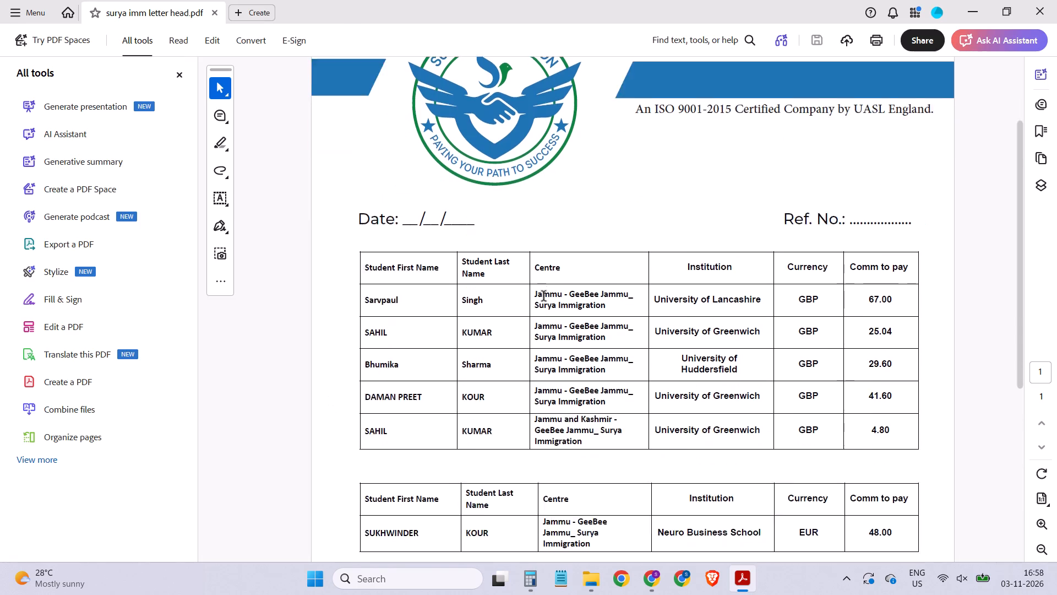
left_click(213, 9)
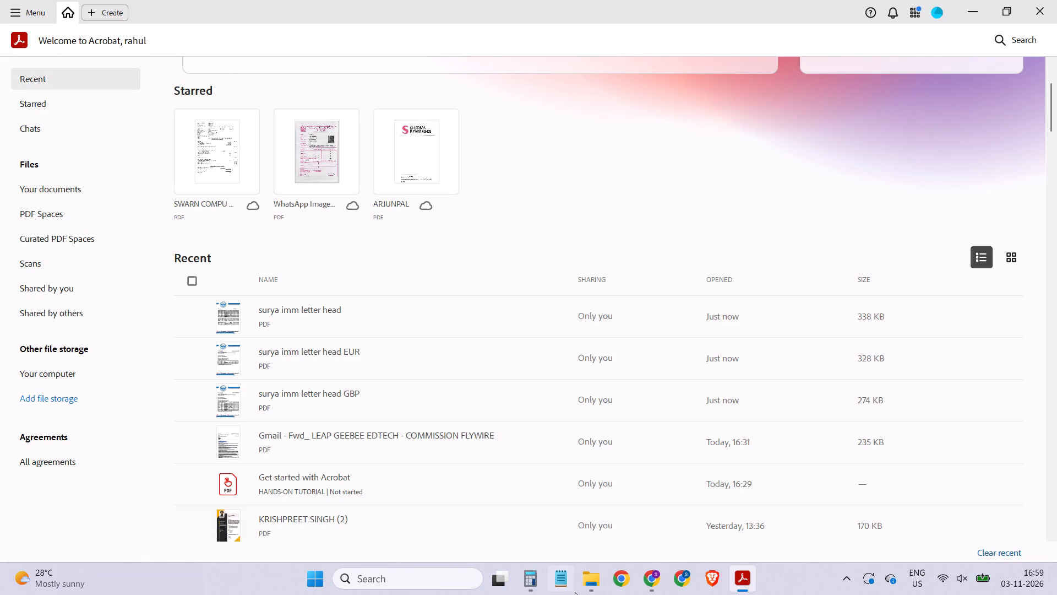
Switch to the Downloads folder in File Explorer and refresh its file list.
left_click(589, 576)
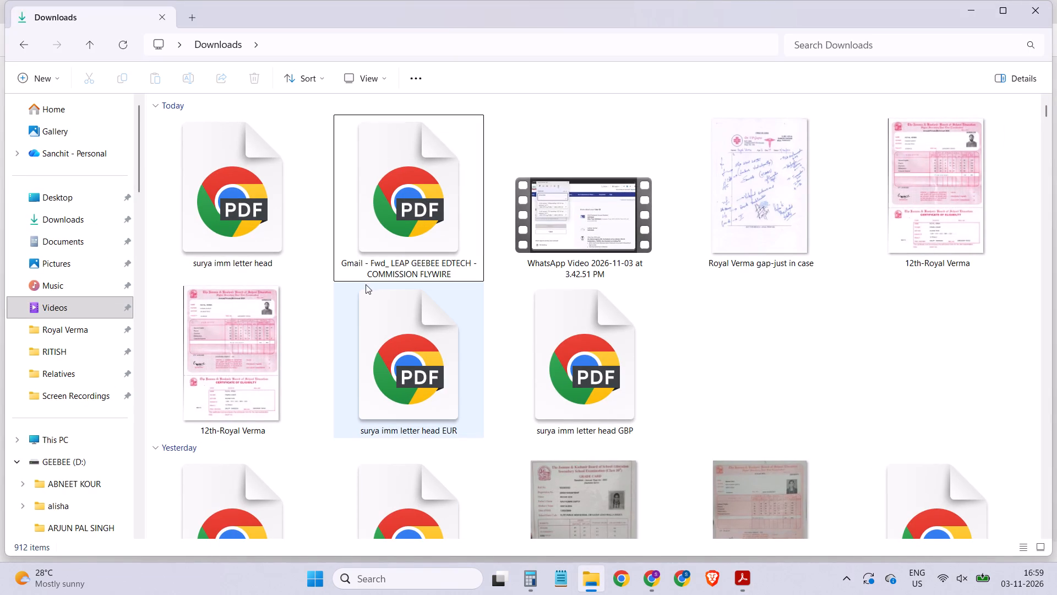
key("ctrl+r")
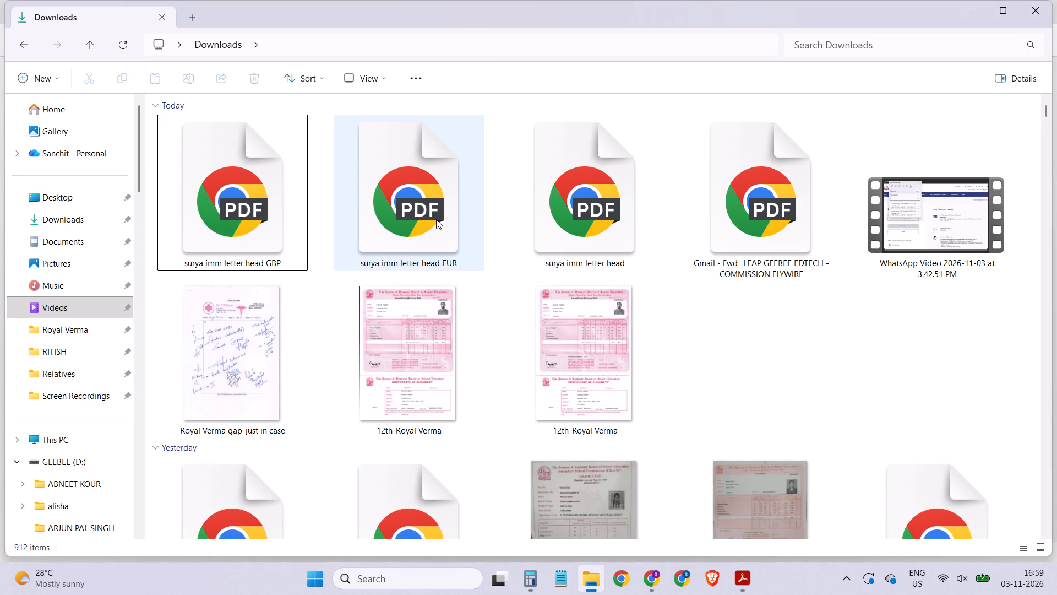
Open surya imm letter head from Downloads in Chrome, review its GBP, EUR and CAD commission tables, and close it.
left_click(436, 219)
double_click(534, 209)
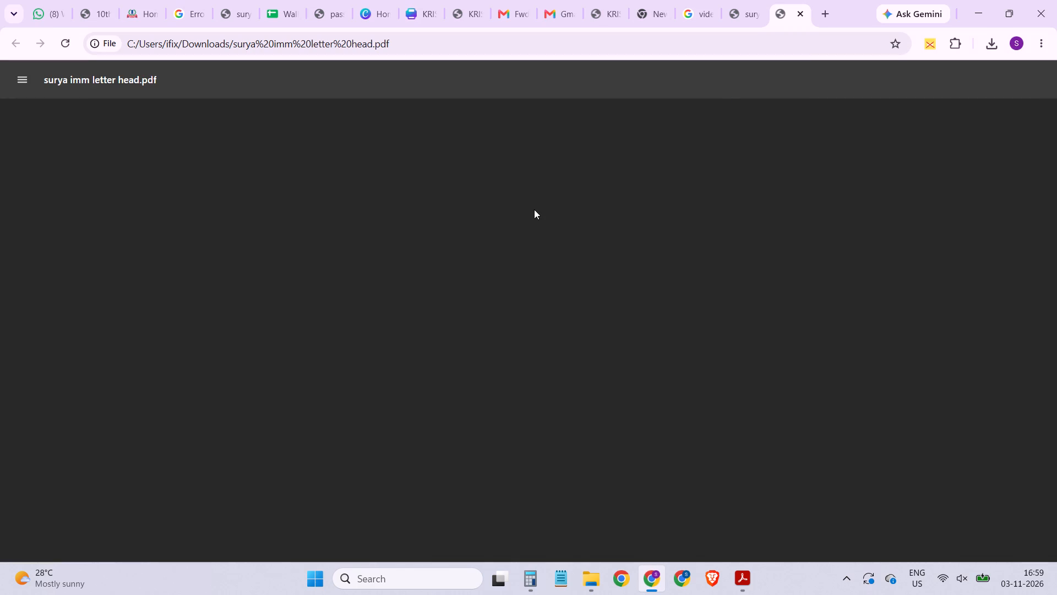
scroll(467, 289, "down", 1)
scroll(467, 289, "up", 1)
scroll(467, 289, "down", 4)
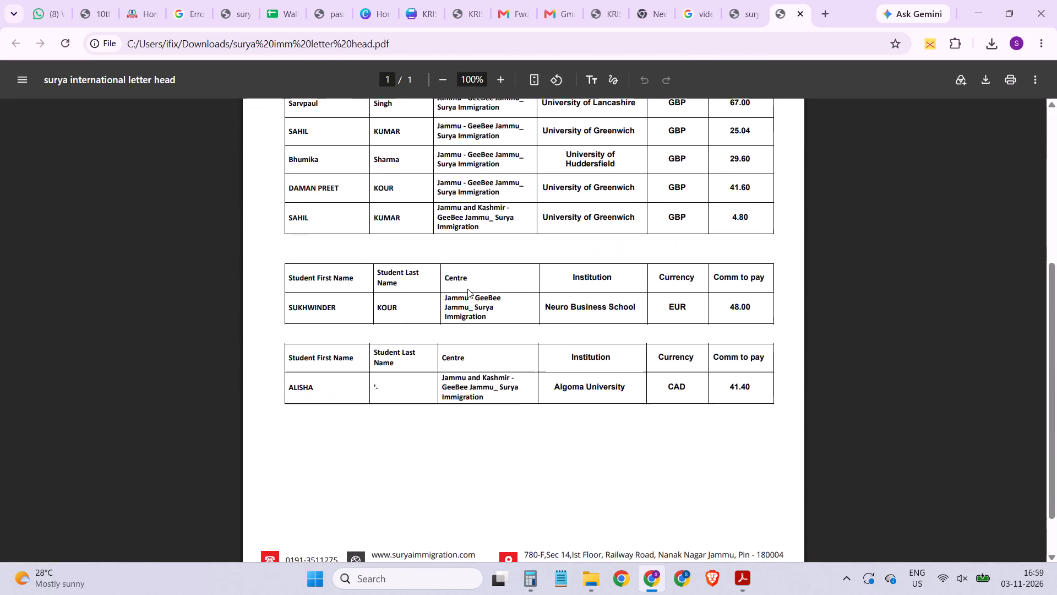
scroll(467, 289, "down", 3)
scroll(467, 289, "up", 4)
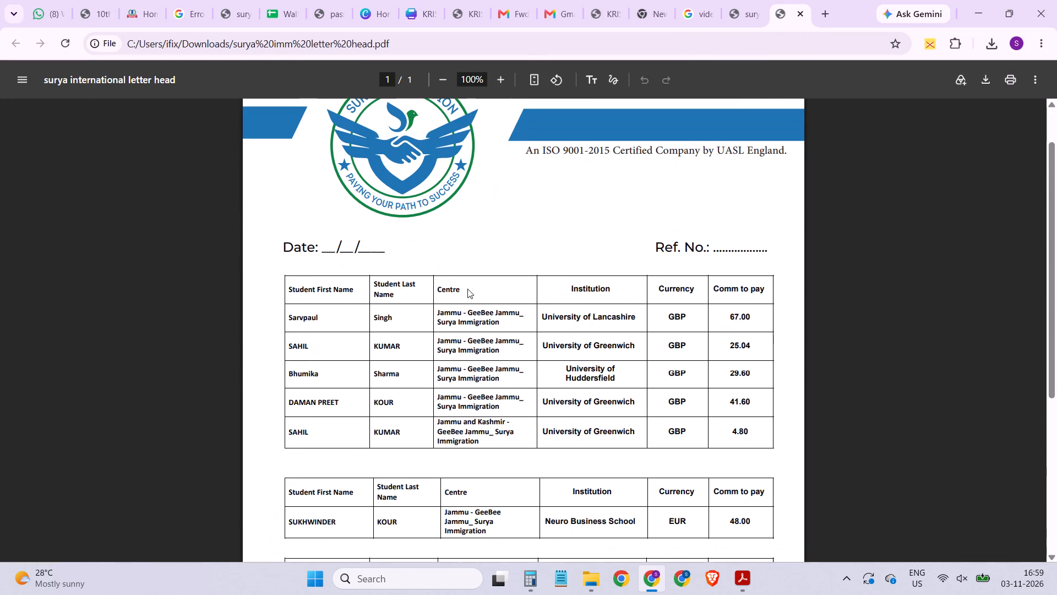
key("ctrl+w")
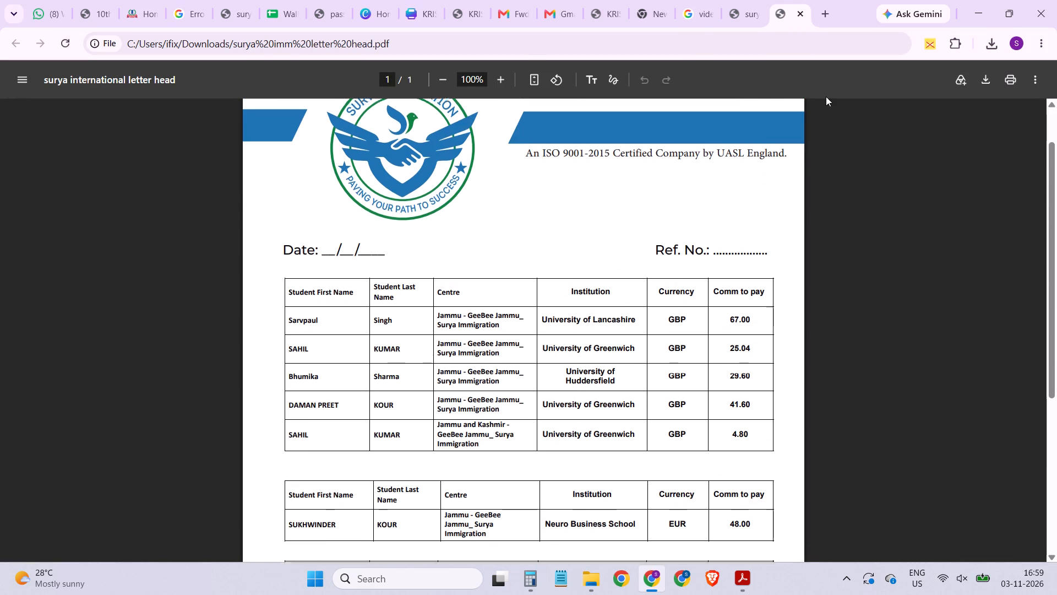
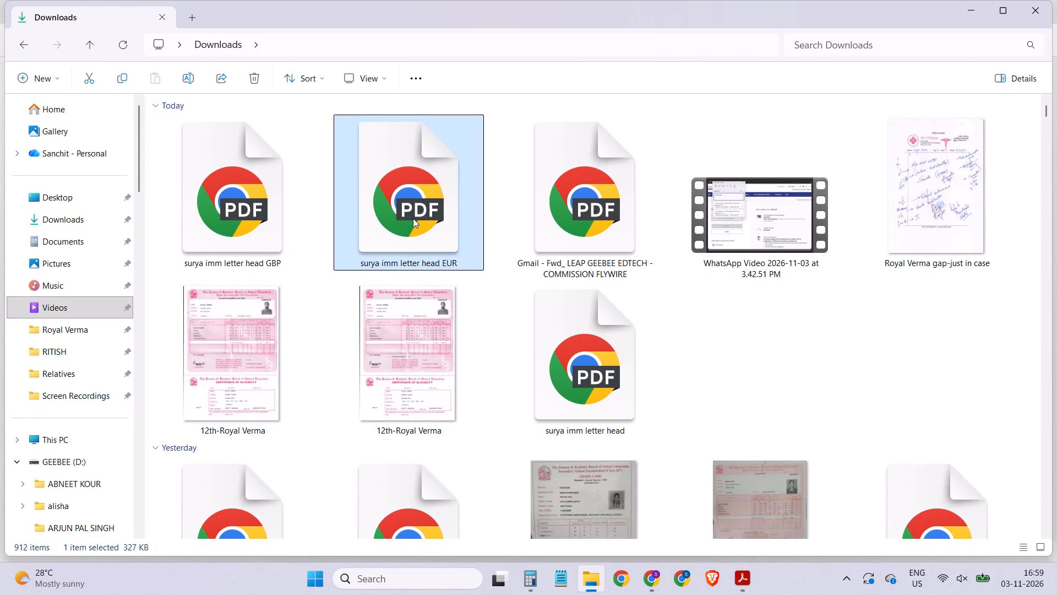
Open surya imm letter head EUR from the refreshed Downloads folder and review its invoice number, commission table and Total Receivable line.
key("ctrl+r")
double_click(399, 218)
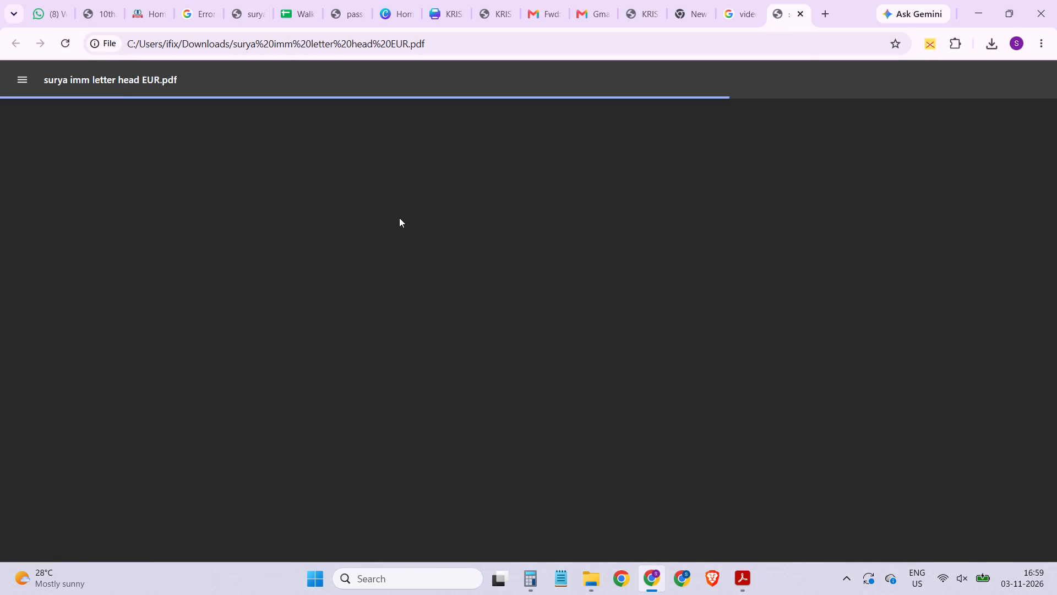
scroll(479, 293, "down", 2)
scroll(479, 293, "up", 1)
scroll(479, 293, "down", 1)
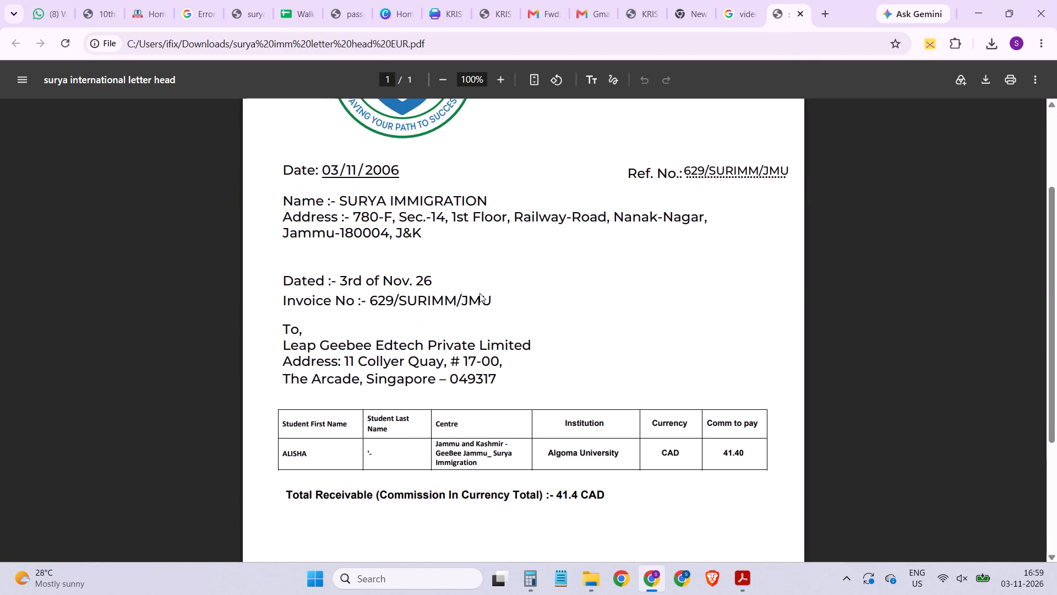
scroll(480, 293, "up", 1)
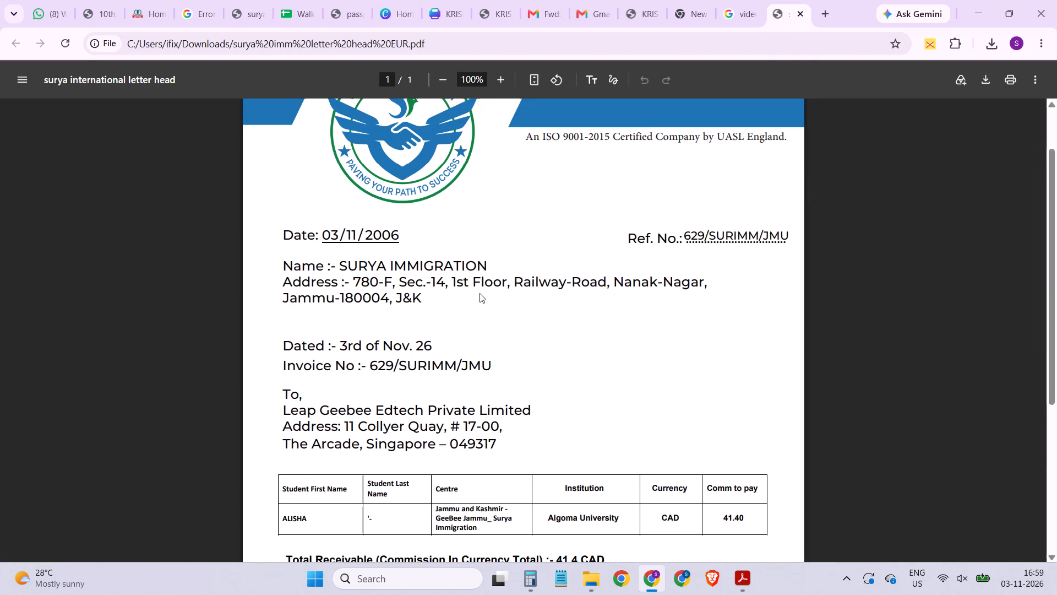
scroll(480, 293, "down", 1)
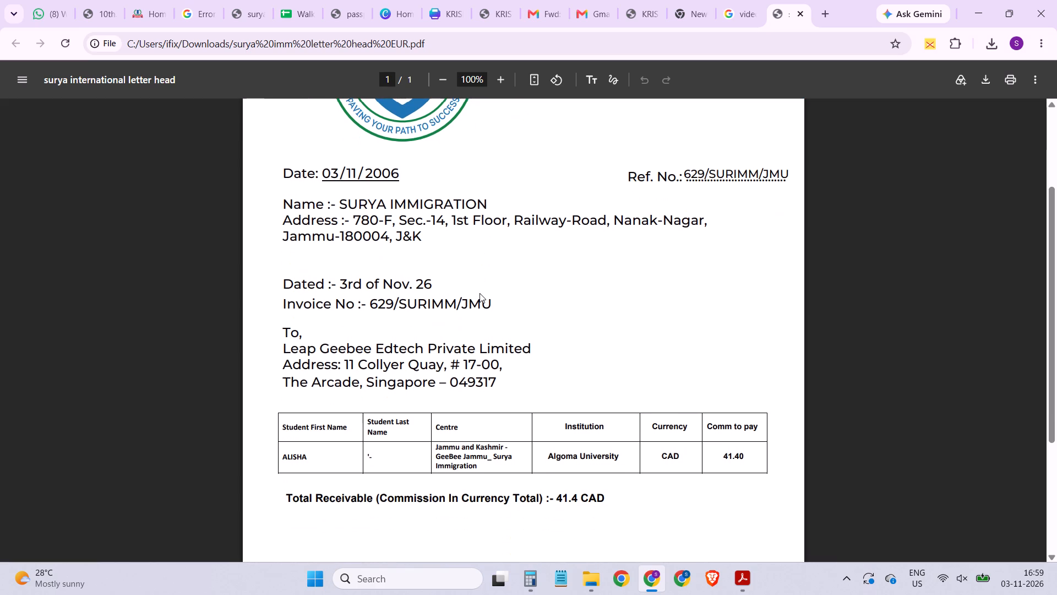
scroll(480, 293, "up", 1)
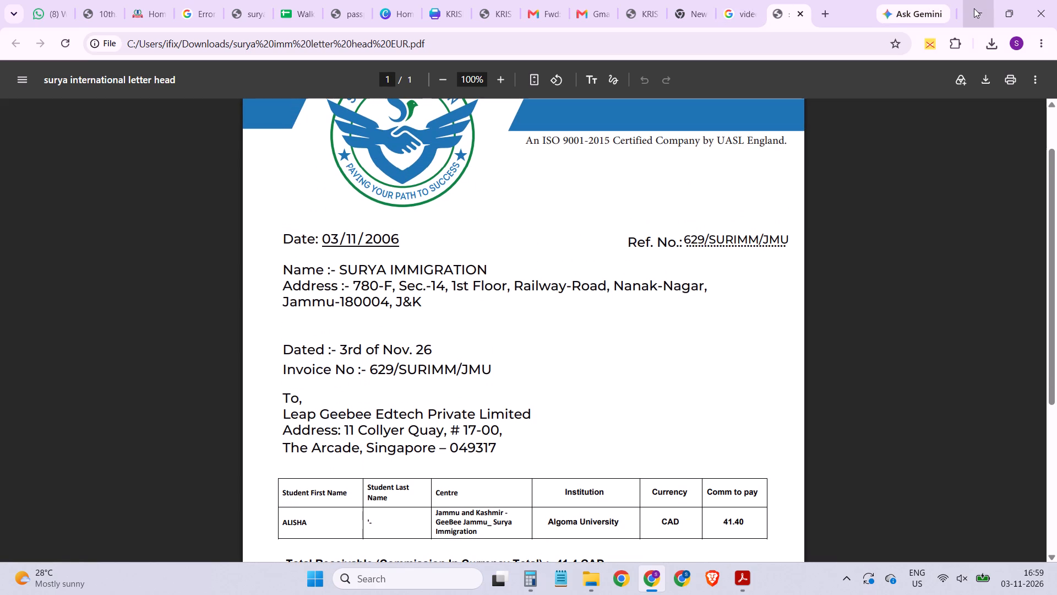
left_click(974, 8)
Rename the surya imm letter head EUR file in Downloads as surya imm letter head CAD.
left_click(447, 263)
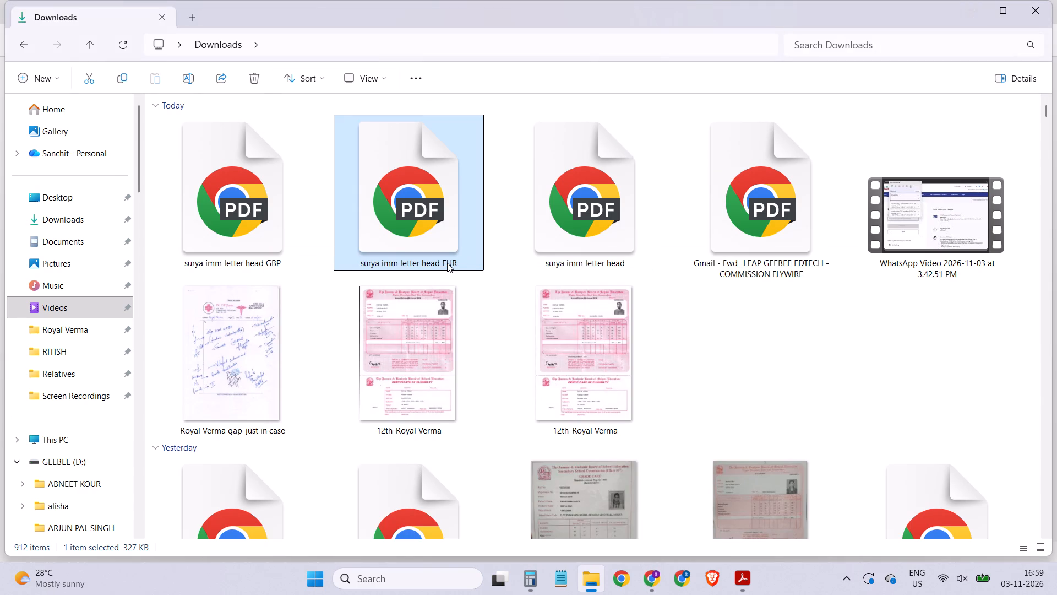
double_click(444, 264)
double_click(449, 262)
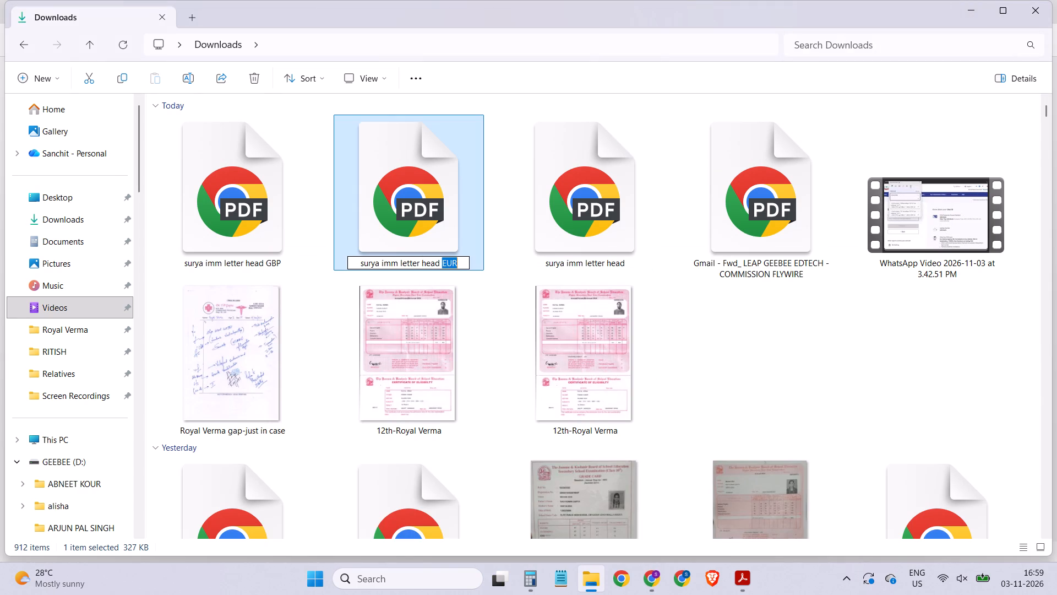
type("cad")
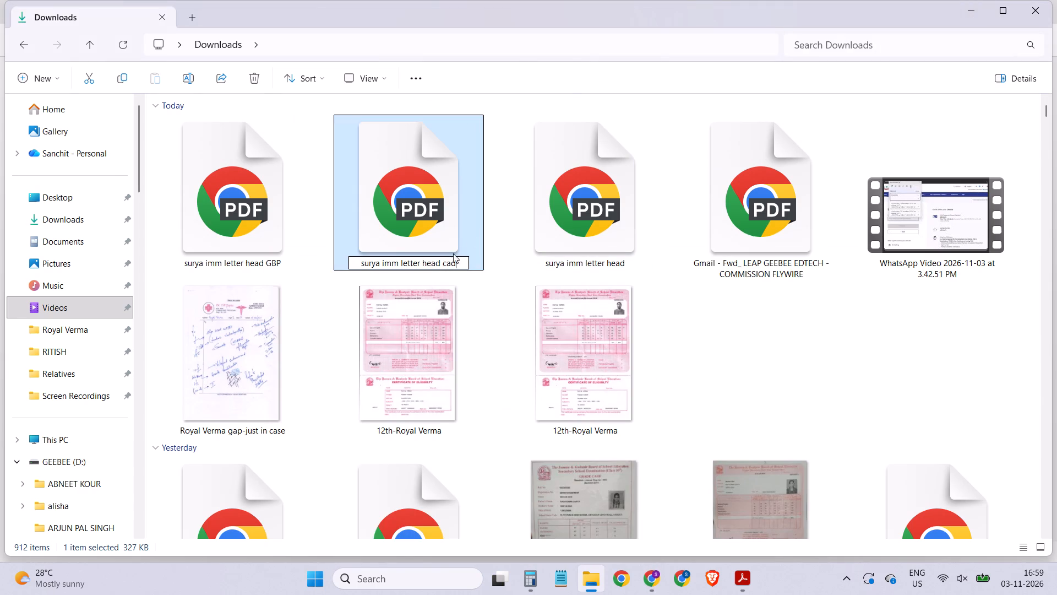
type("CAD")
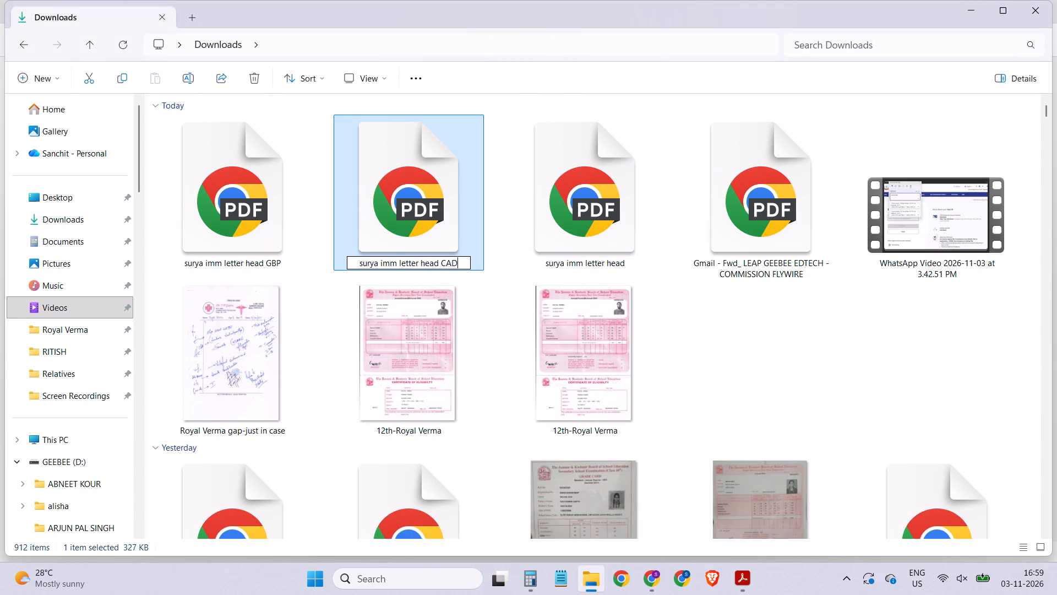
left_click(451, 210)
Open surya imm letter head GBP from Downloads, review its commission table and Total Receivable line, and close it.
double_click(231, 226)
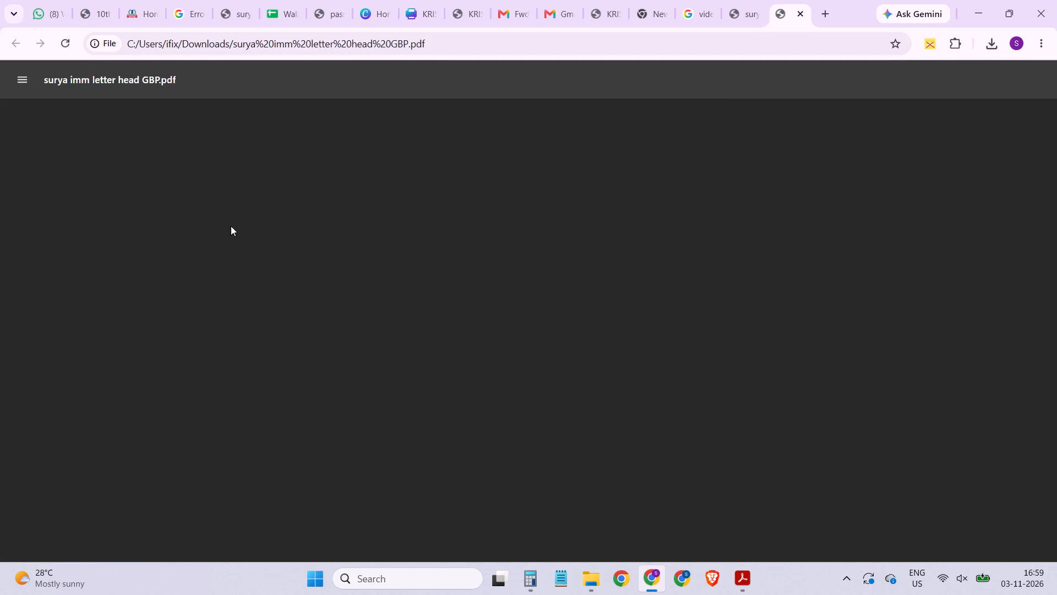
scroll(621, 264, "up", 2)
scroll(621, 264, "down", 5)
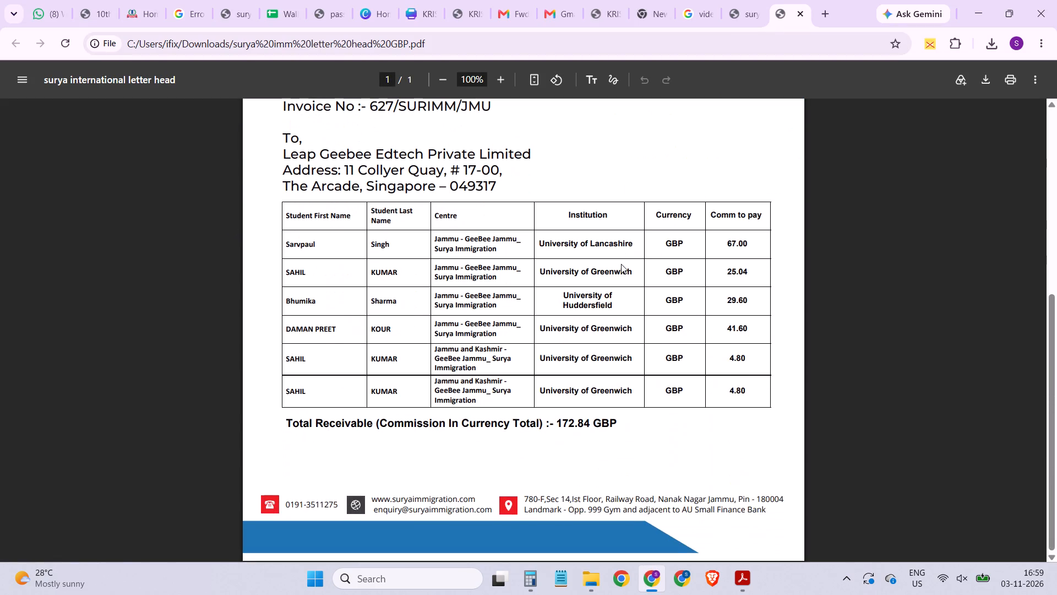
key("ctrl+w")
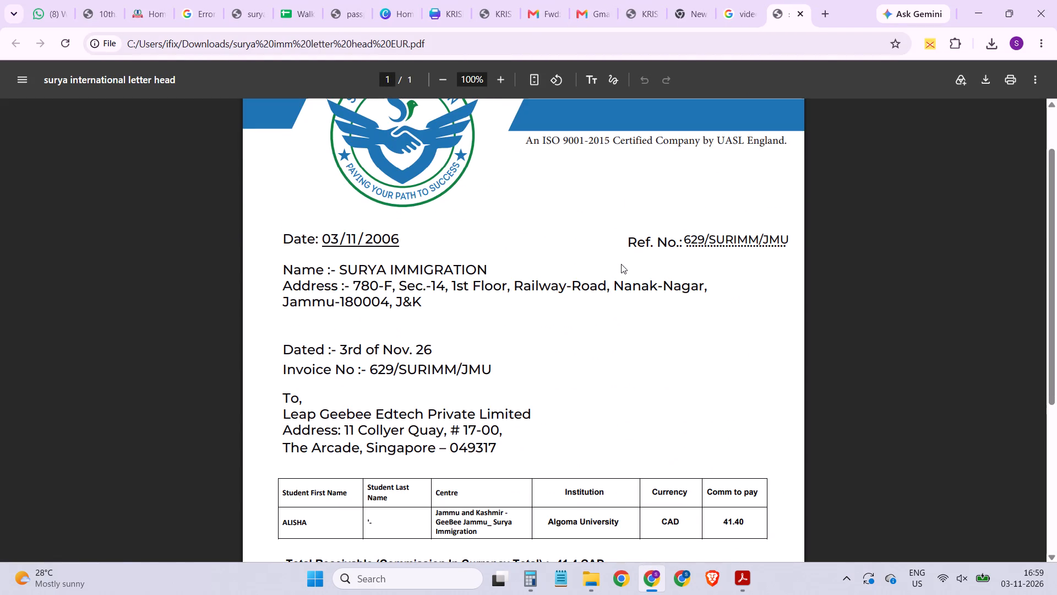